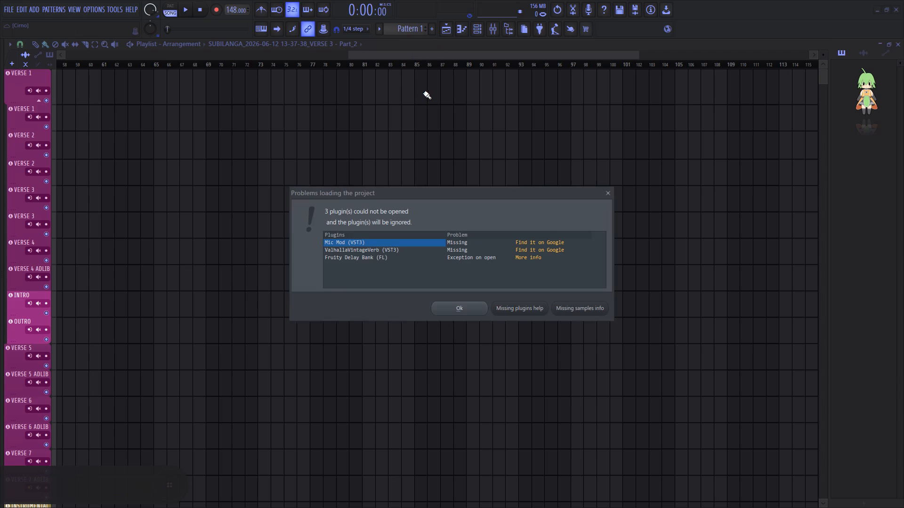
# Dismiss the report about problems loading the project.
pyautogui.click(458, 305)
# Slice off the beginnings of the two VERSE 2 clips and the VERSE 3 clip (13-33-10) at 84:09:00.
pyautogui.scroll(6, 468, 60)
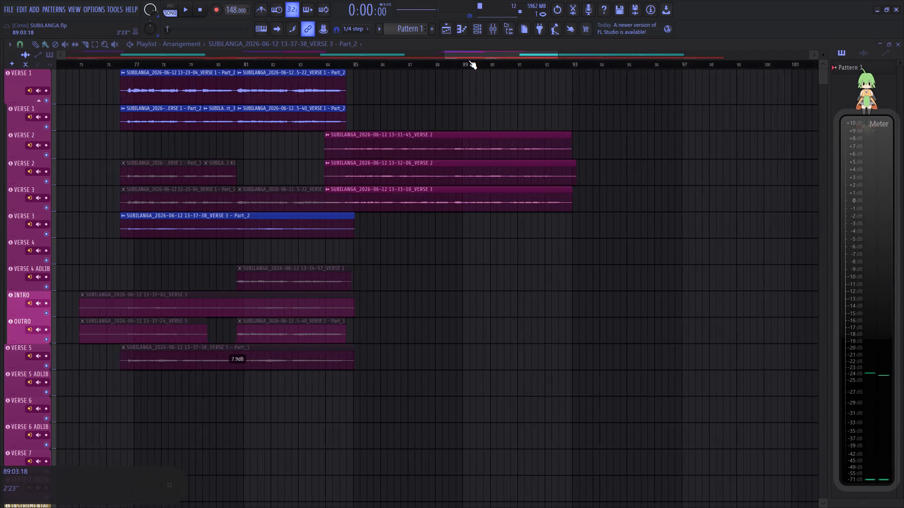
pyautogui.scroll(6, 324, 68)
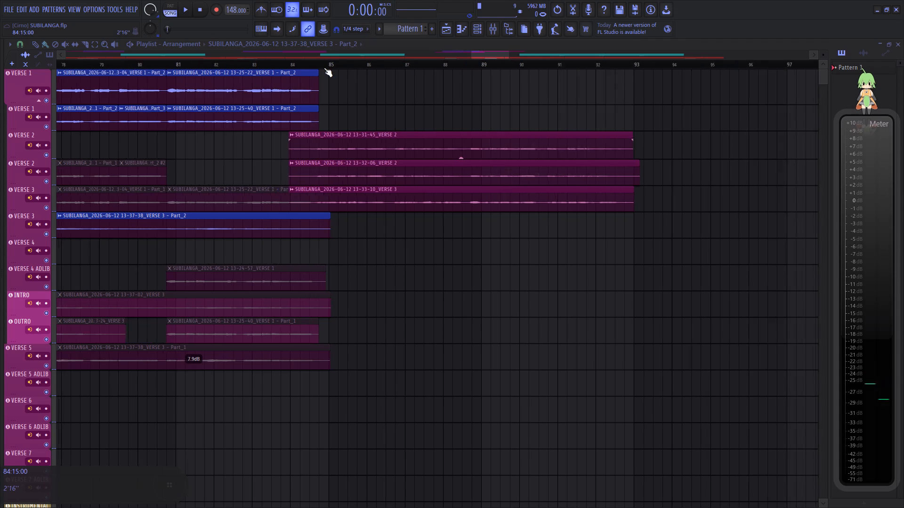
pyautogui.scroll(1, 324, 68)
pyautogui.click(85, 44)
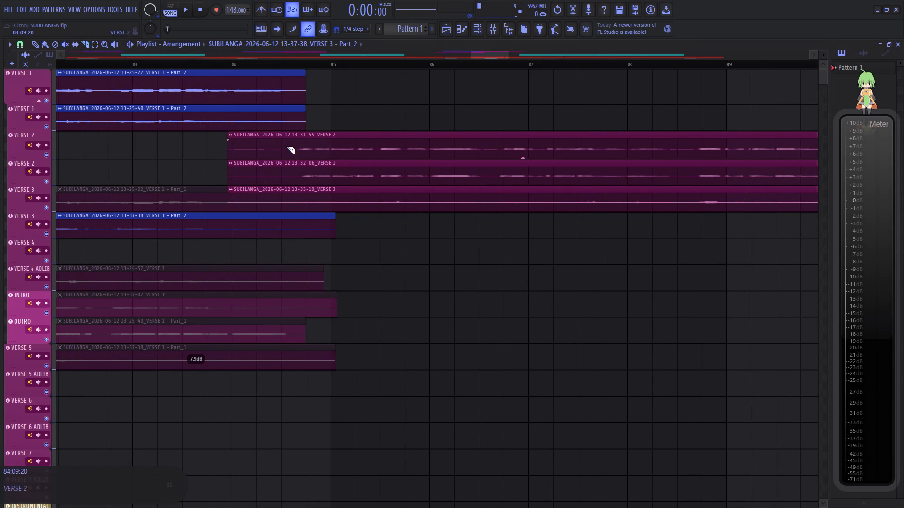
pyautogui.moveTo(283, 143); pyautogui.dragTo(283, 188, button='right')
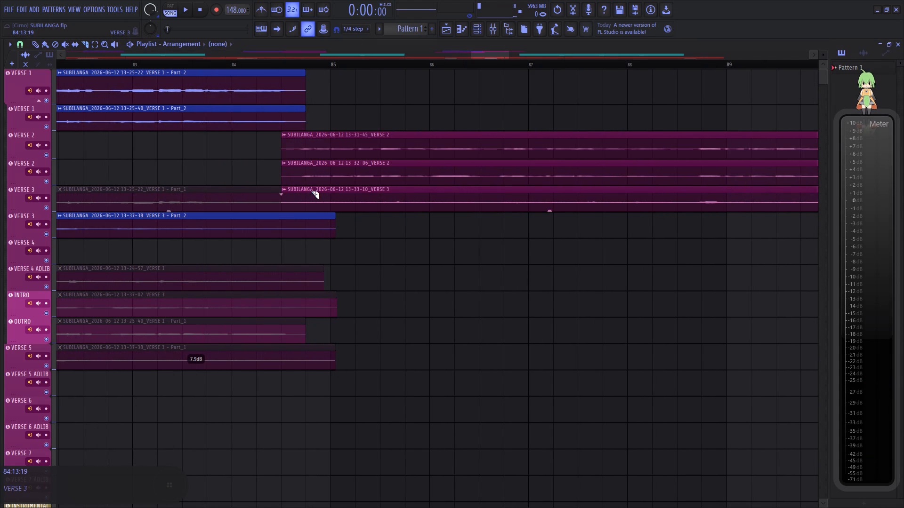
pyautogui.click(45, 48)
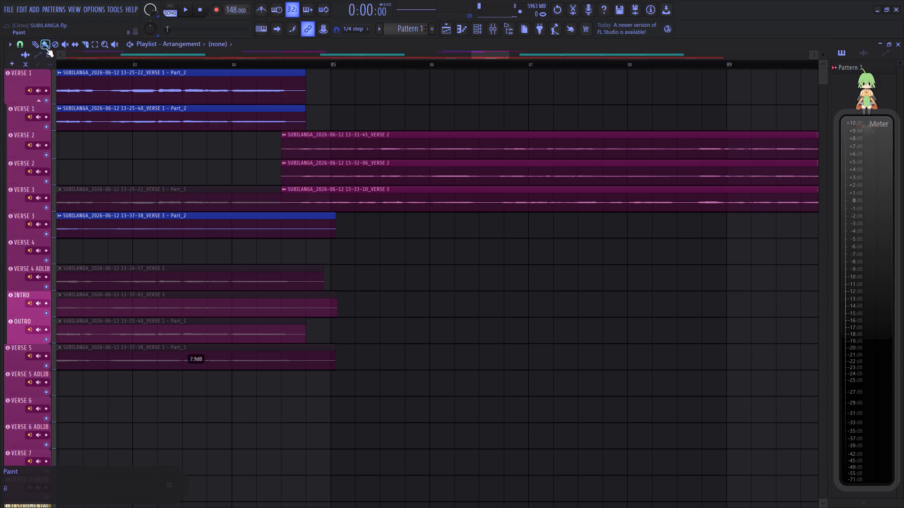
# Make the trimmed 13-31-45_VERSE 2 audio clip unique as a sample.
pyautogui.click(284, 135)
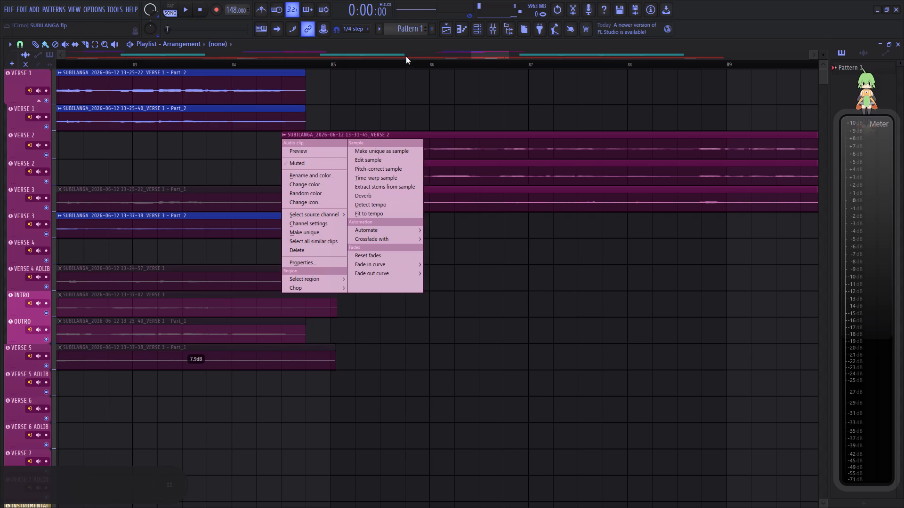
pyautogui.click(447, 50)
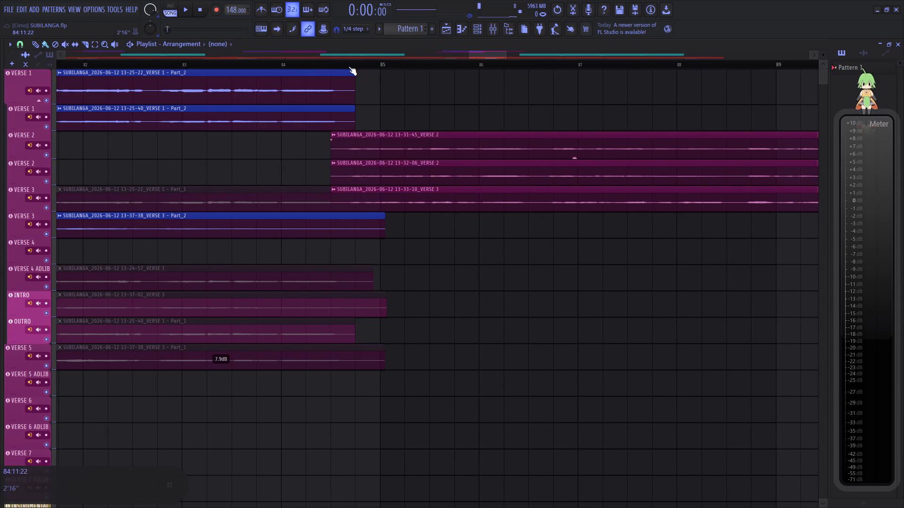
pyautogui.scroll(6, 350, 67)
pyautogui.scroll(-9, 350, 67)
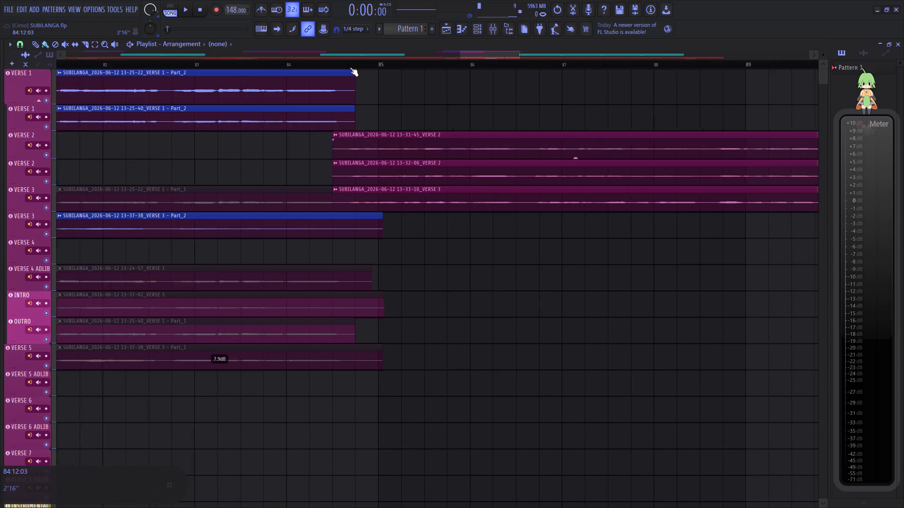
pyautogui.scroll(-3, 350, 67)
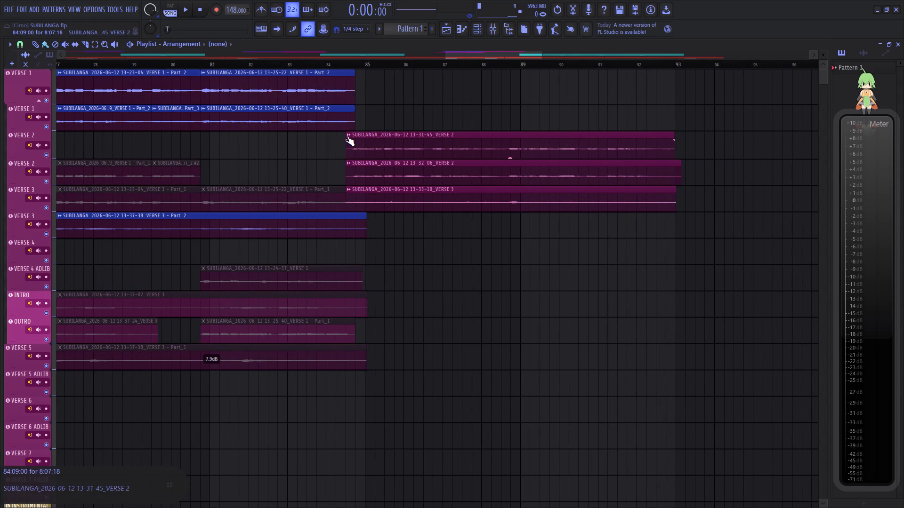
pyautogui.click(347, 136)
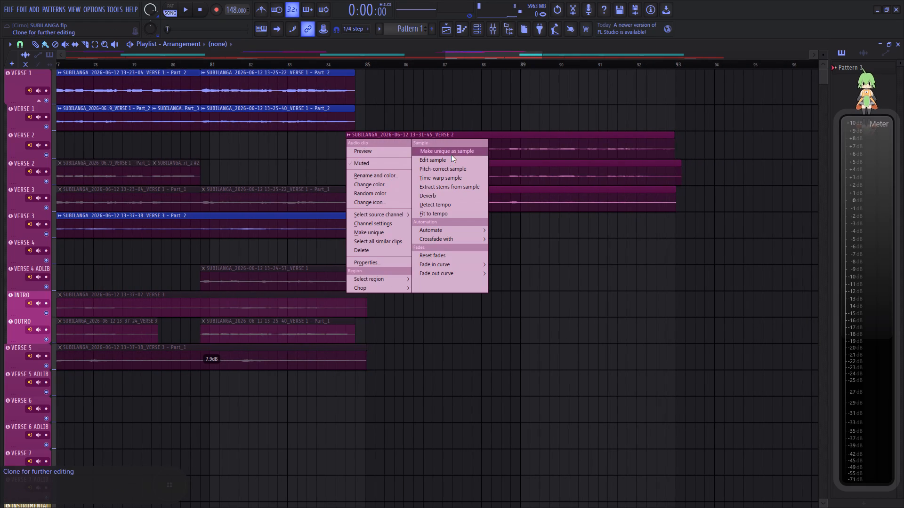
pyautogui.click(451, 155)
pyautogui.click(523, 299)
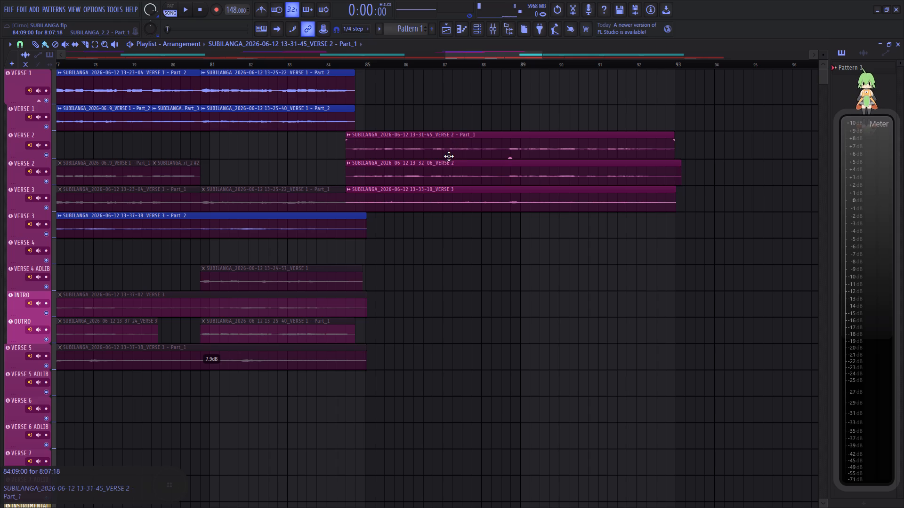
# Check the key and tuning settings of Auto-Tune Pro on the first VERSE 1 mixer track.
pyautogui.click(348, 133)
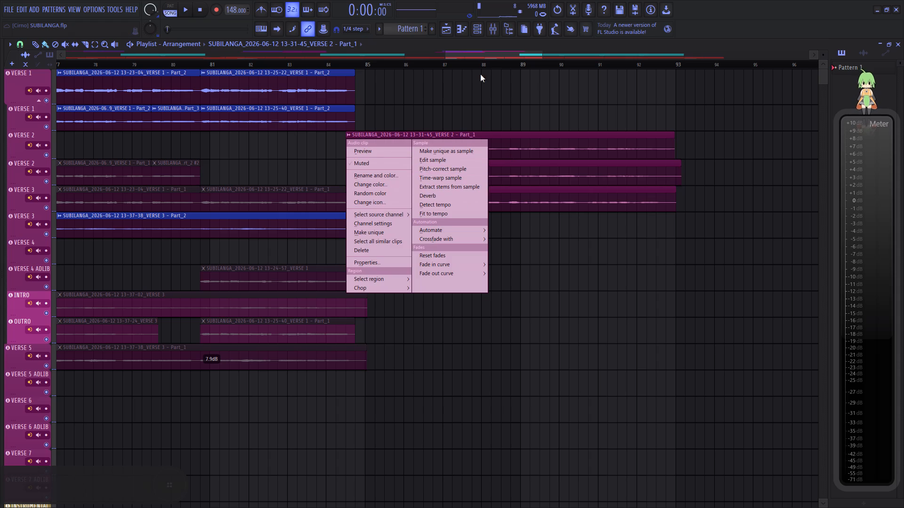
pyautogui.click(503, 56)
pyautogui.click(493, 36)
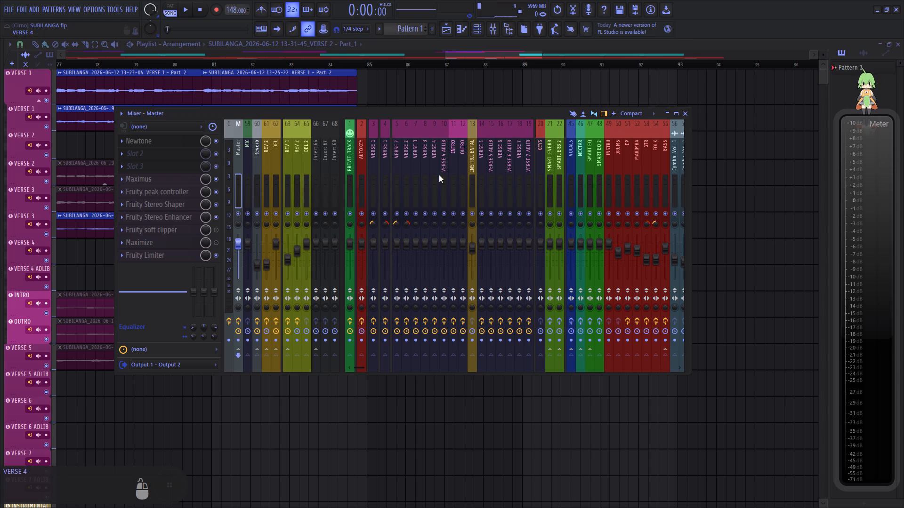
pyautogui.scroll(5, 442, 178)
pyautogui.click(374, 183)
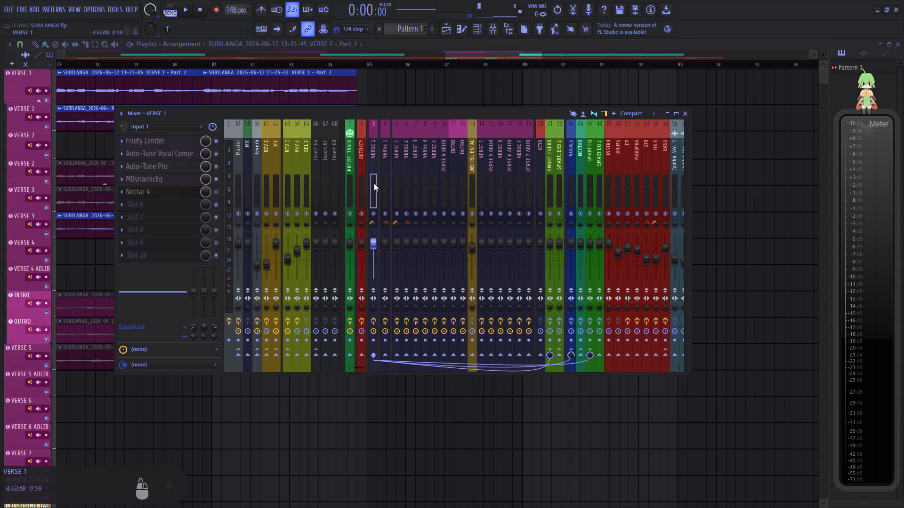
pyautogui.click(166, 169)
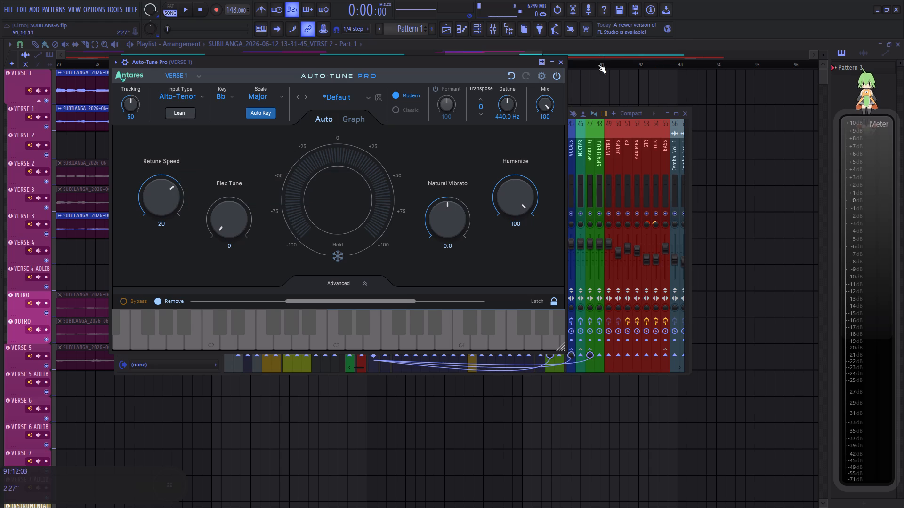
pyautogui.click(557, 62)
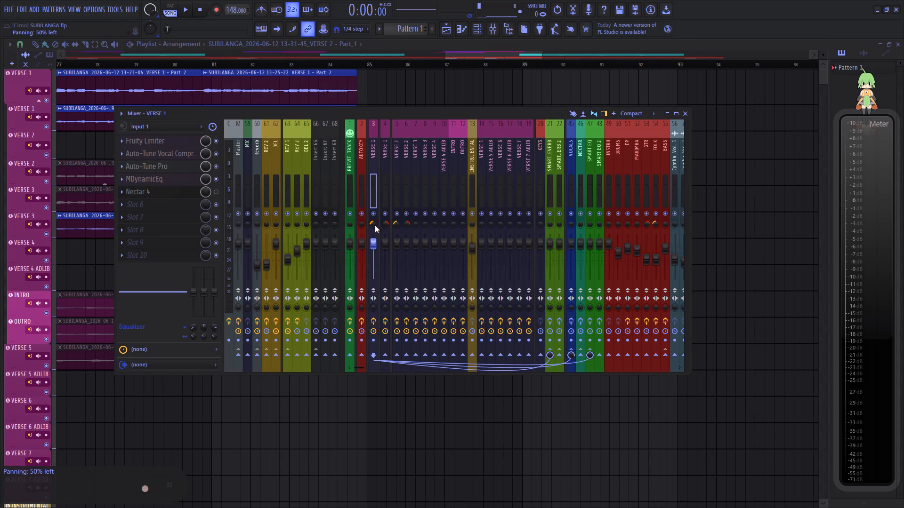
# Load the mixer track state TEMP1.fst onto the first VERSE 1 mixer track.
pyautogui.click(119, 114)
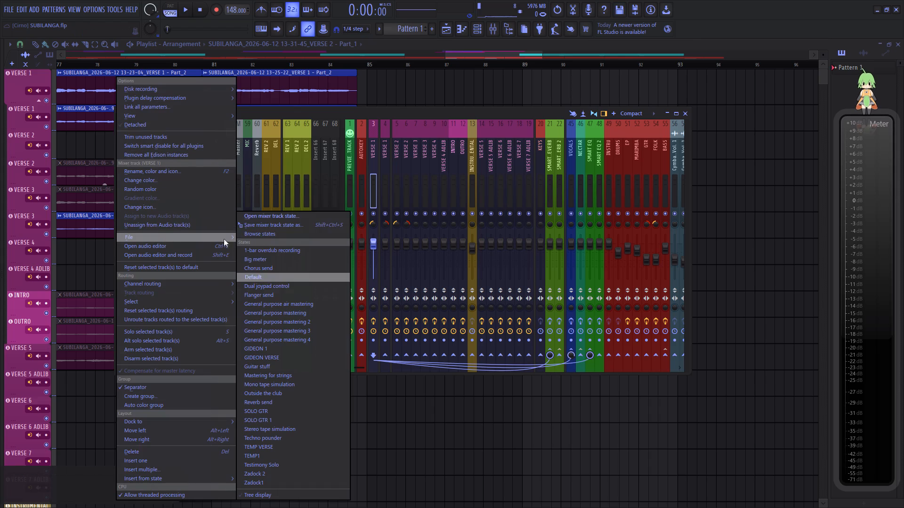
pyautogui.click(267, 217)
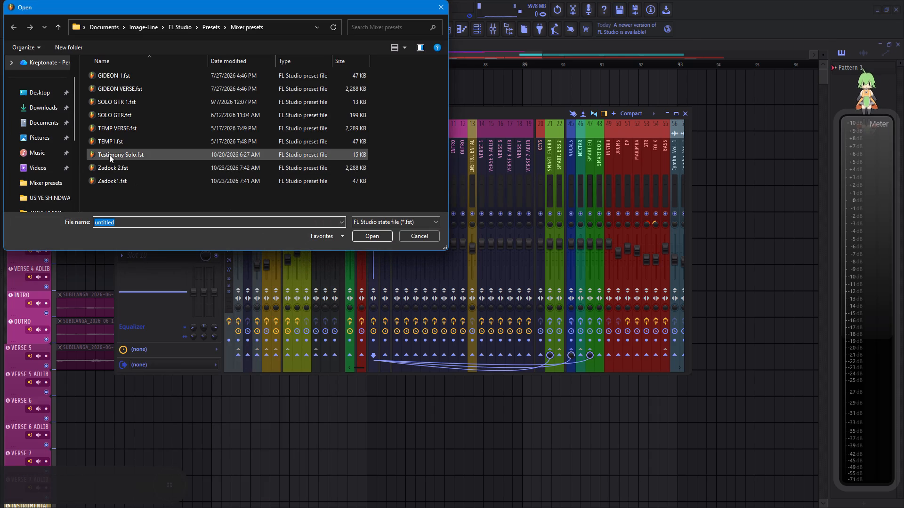
pyautogui.doubleClick(120, 143)
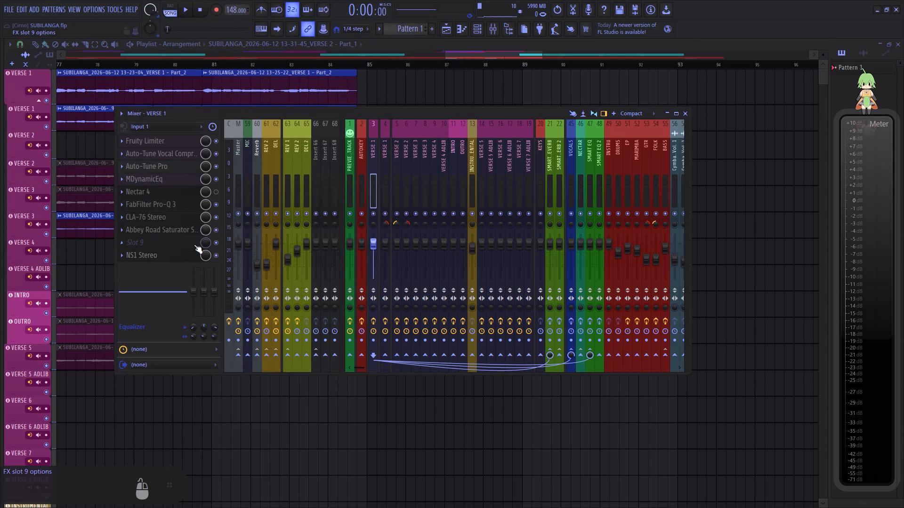
# Set the key to Bb in the VERSE 1 track's Auto-Tune Pro and close the plugin.
pyautogui.click(167, 164)
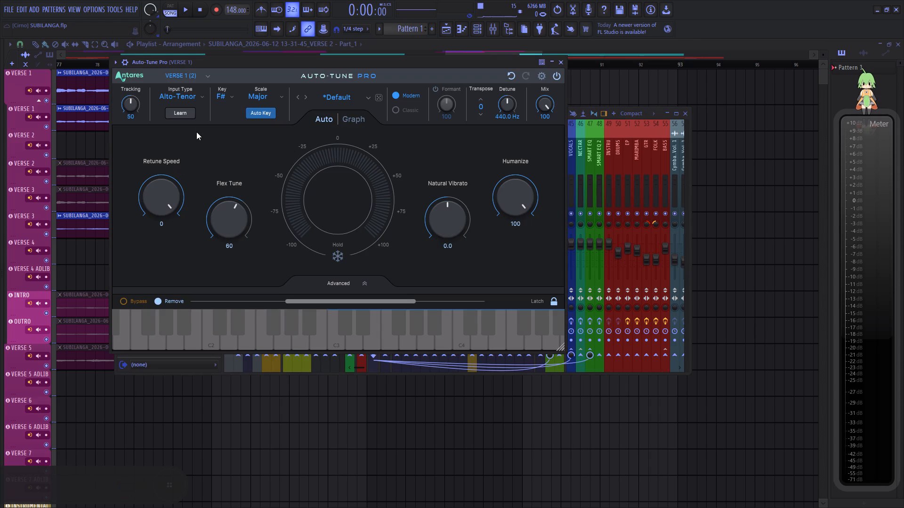
pyautogui.click(226, 99)
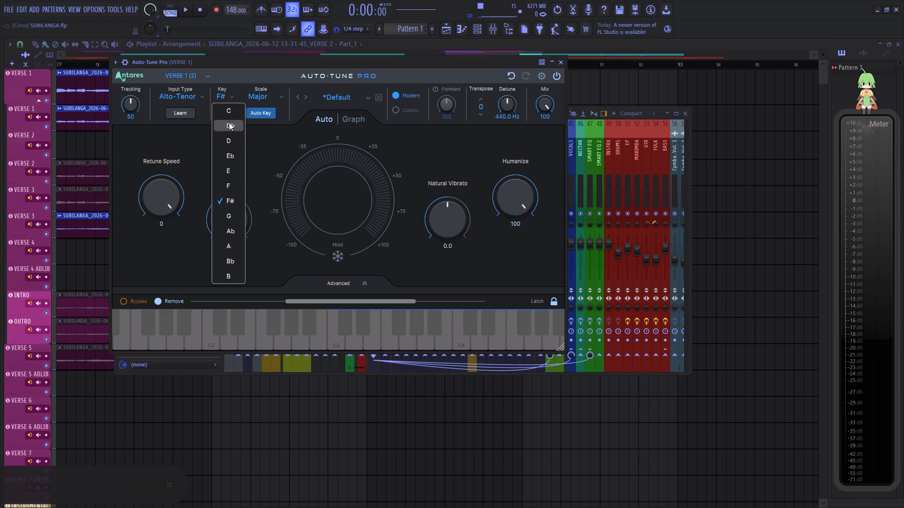
pyautogui.click(234, 260)
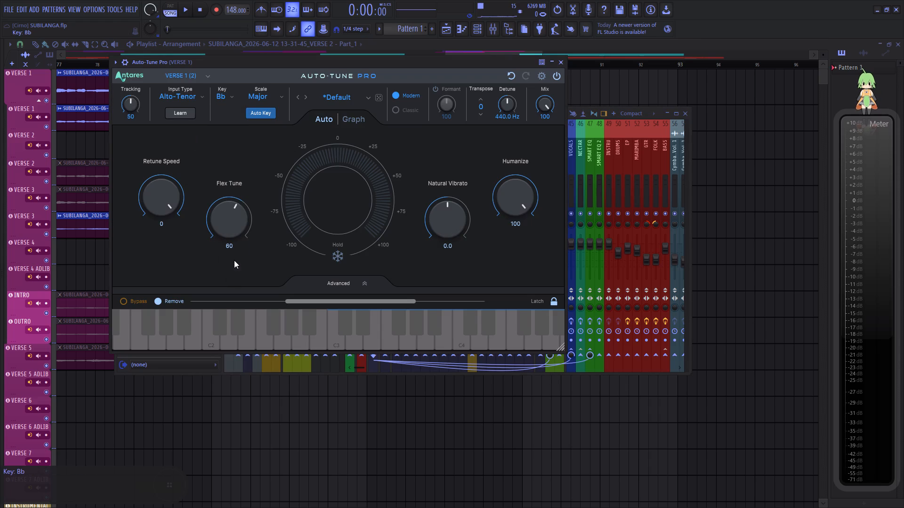
pyautogui.click(240, 150)
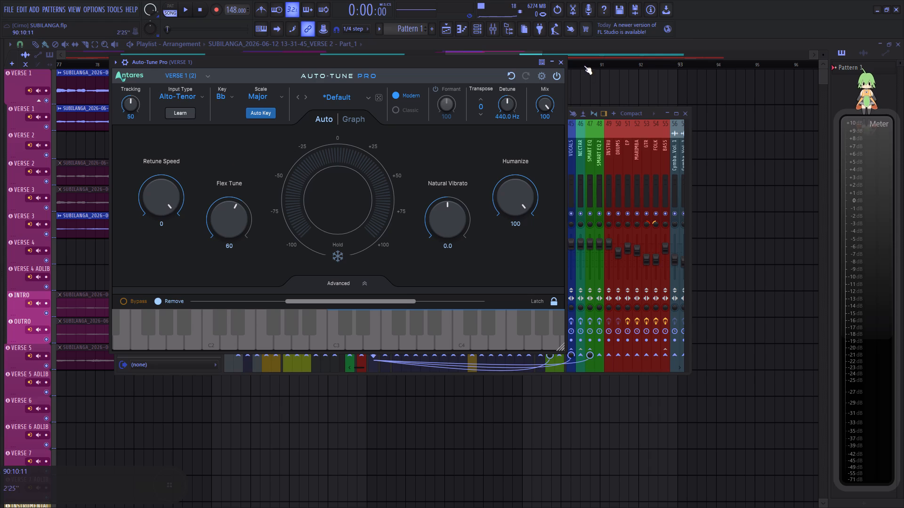
pyautogui.click(560, 62)
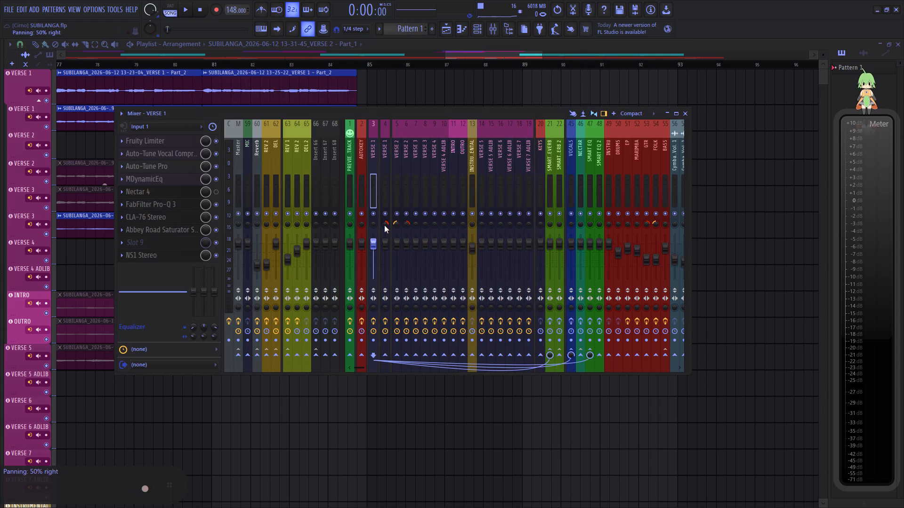
# Pan the first VERSE 1 mixer track to the left channel side.
pyautogui.scroll(-8, 373, 224)
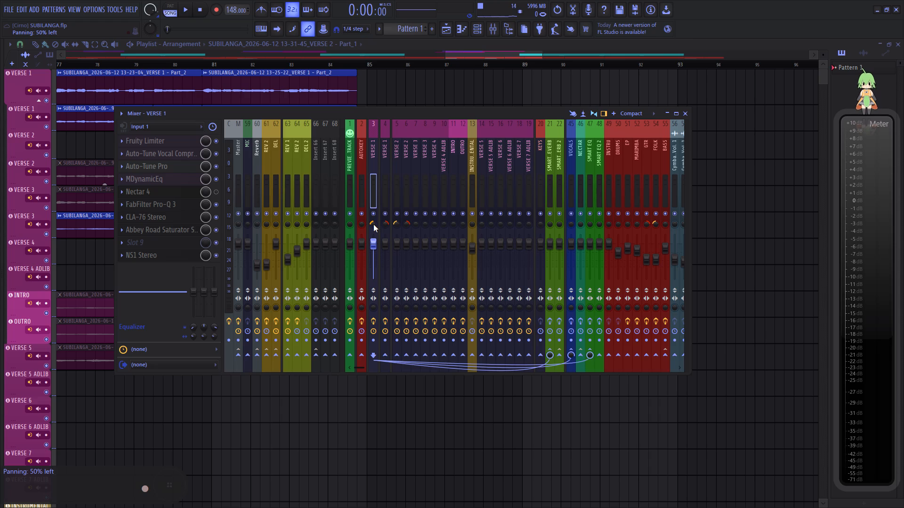
# Remove the VERSE 1 track's sends to SMART REVERB and SMART EQ, keeping its routing to VOCALS.
pyautogui.click(547, 346)
pyautogui.click(590, 349)
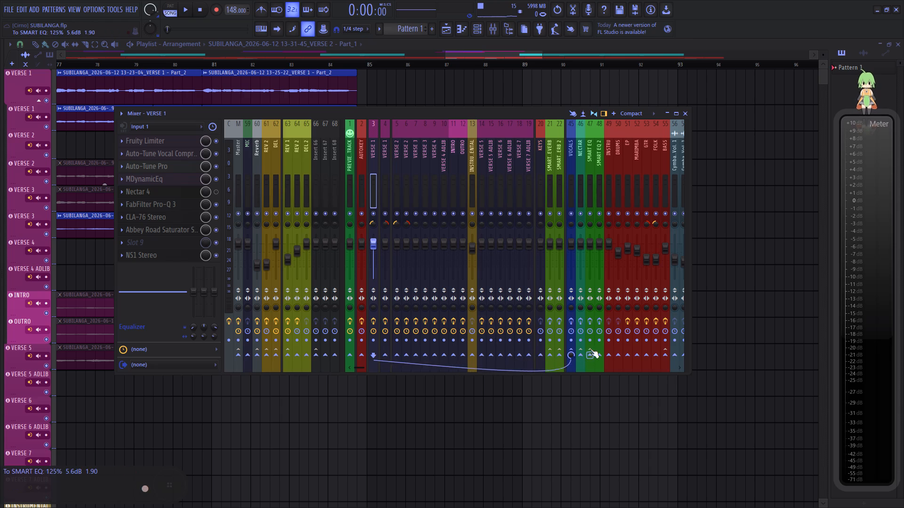
# Remove the send from the VOCALS mixer track to REV 1.
pyautogui.click(574, 197)
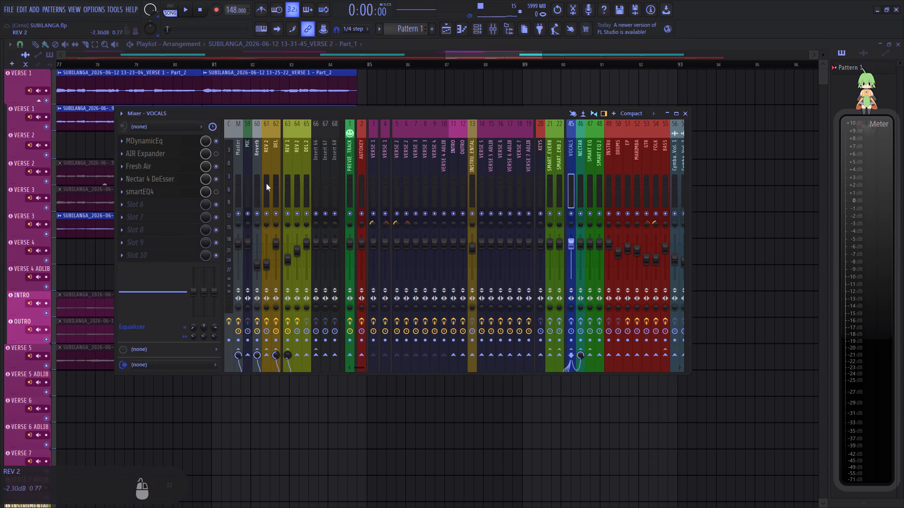
pyautogui.click(290, 349)
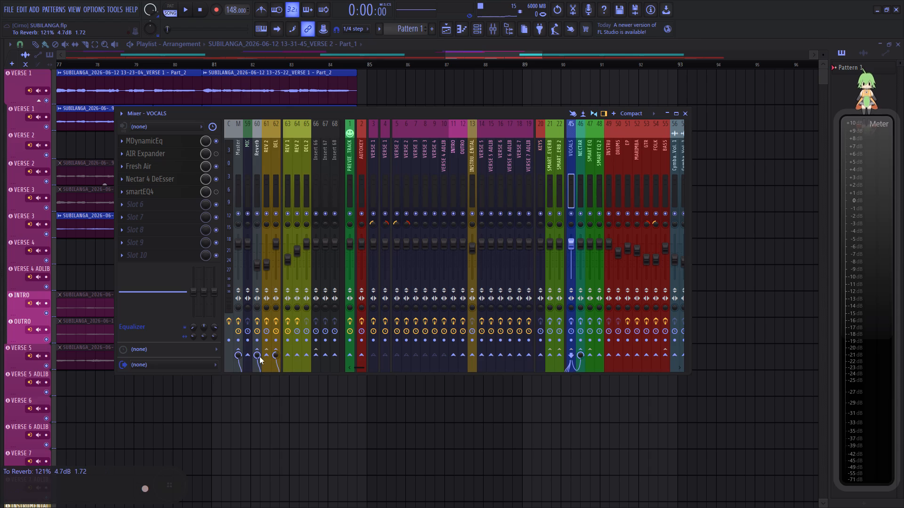
pyautogui.rightClick(258, 355)
pyautogui.click(271, 355)
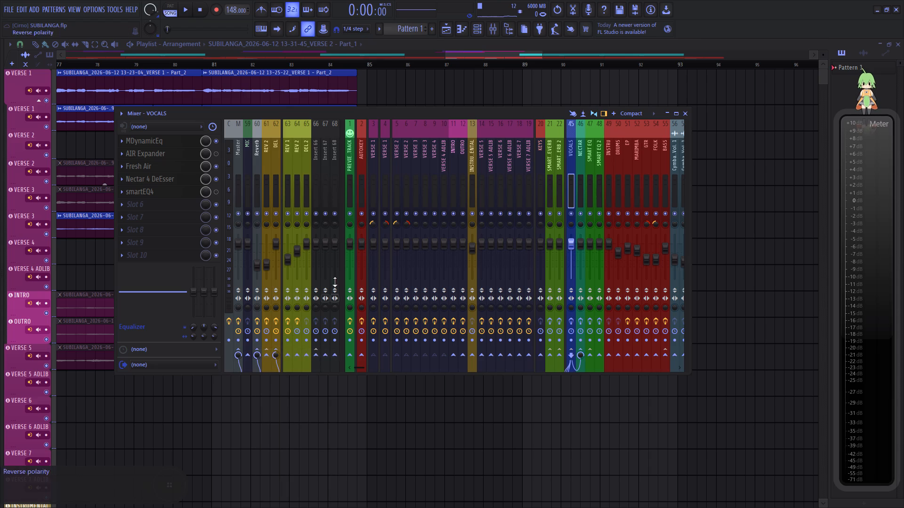
# Load the mixer track state TEMP VERSE.fst onto the VOCALS mixer track.
pyautogui.click(121, 114)
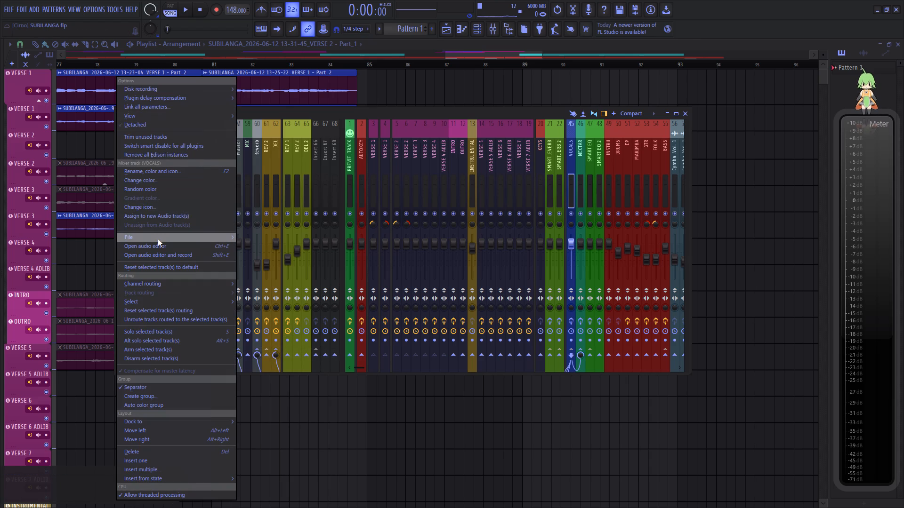
pyautogui.click(158, 239)
pyautogui.click(259, 217)
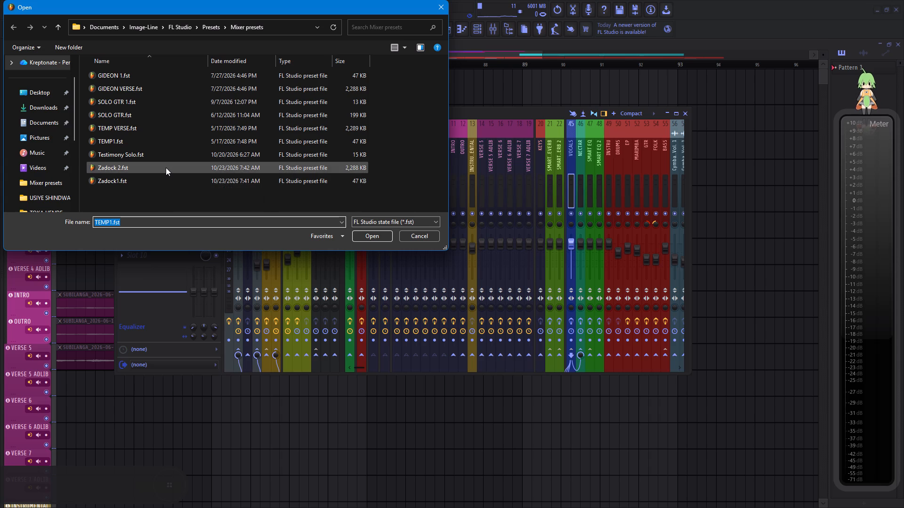
pyautogui.doubleClick(150, 126)
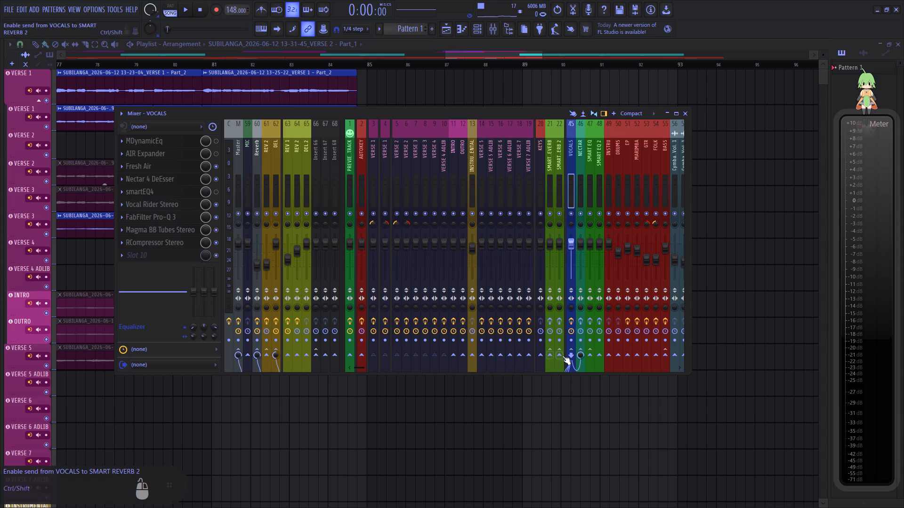
# Lower the VOCALS track's send level to NECTAR to 60% (-9.9 dB).
pyautogui.scroll(-9, 581, 358)
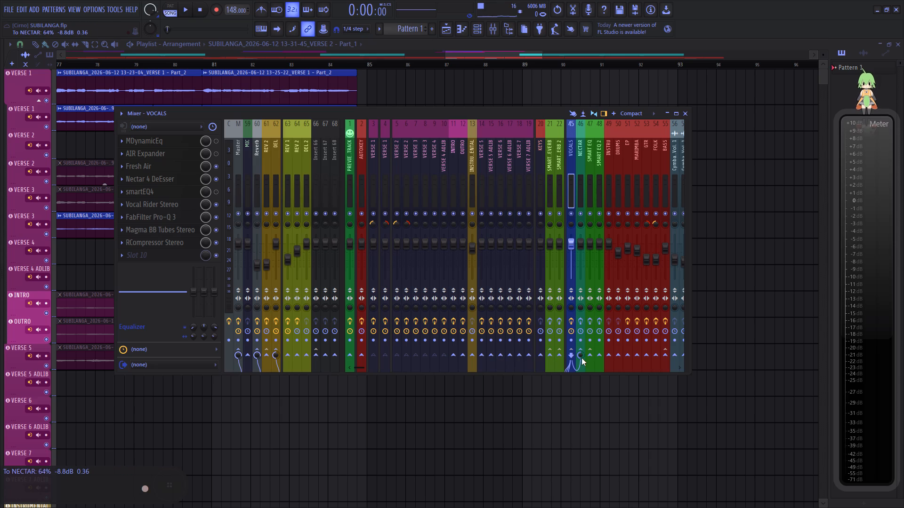
pyautogui.scroll(-1, 581, 358)
# Enable the NECTAR track's effect slots and raise the VOCALS send to NECTAR to 68% (-7.7 dB).
pyautogui.click(580, 321)
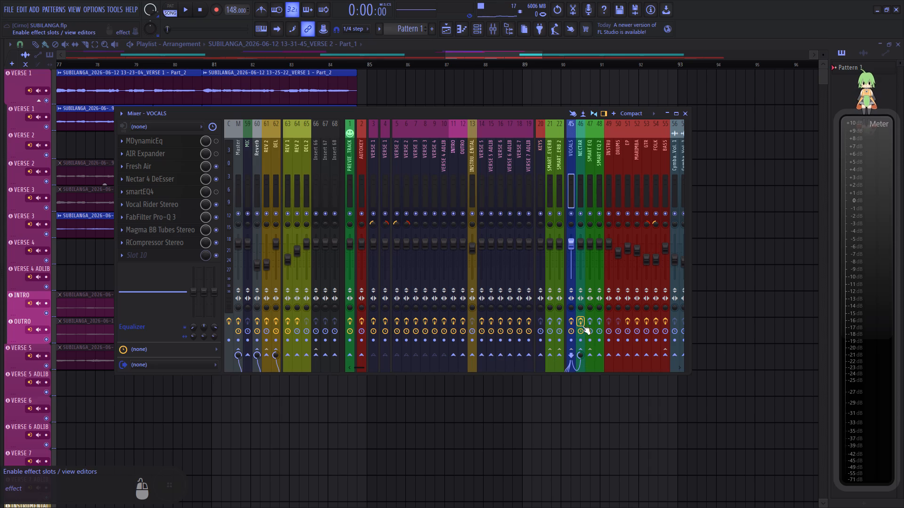
pyautogui.scroll(2, 582, 356)
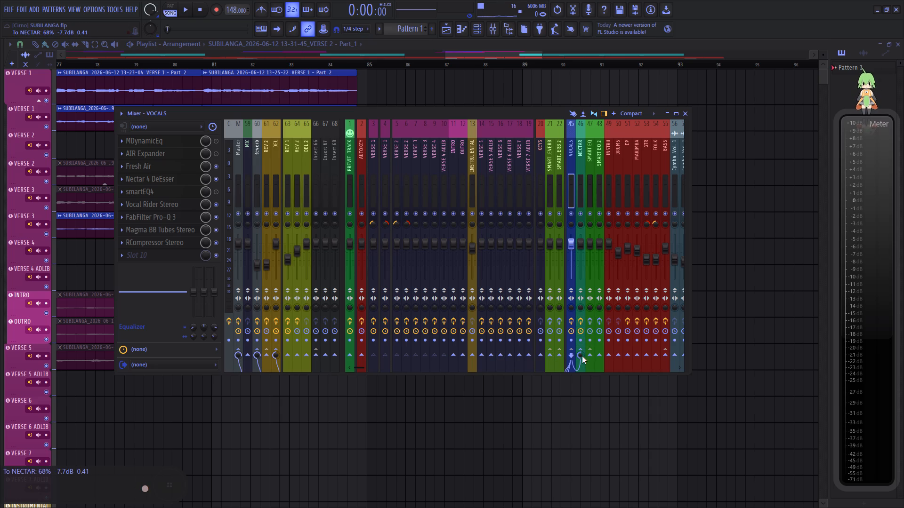
# Copy the VERSE 1 state from mixer track 3 onto track 4 and remove its sends to SMART REVERB and SMART EQ.
pyautogui.click(383, 193)
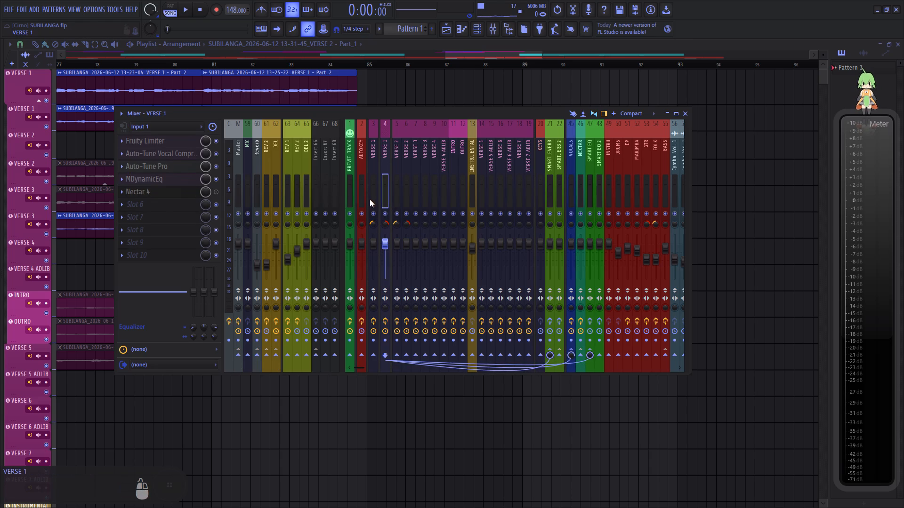
pyautogui.click(372, 197)
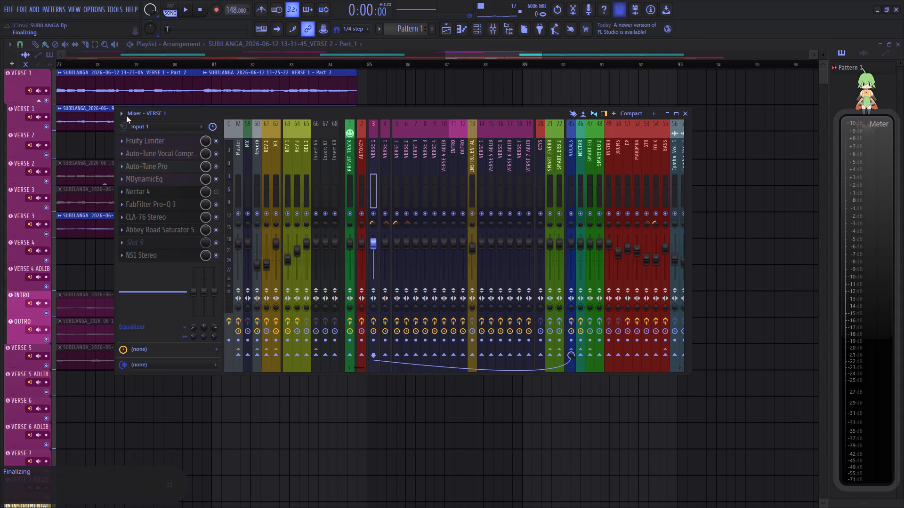
pyautogui.click(126, 115)
pyautogui.click(119, 115)
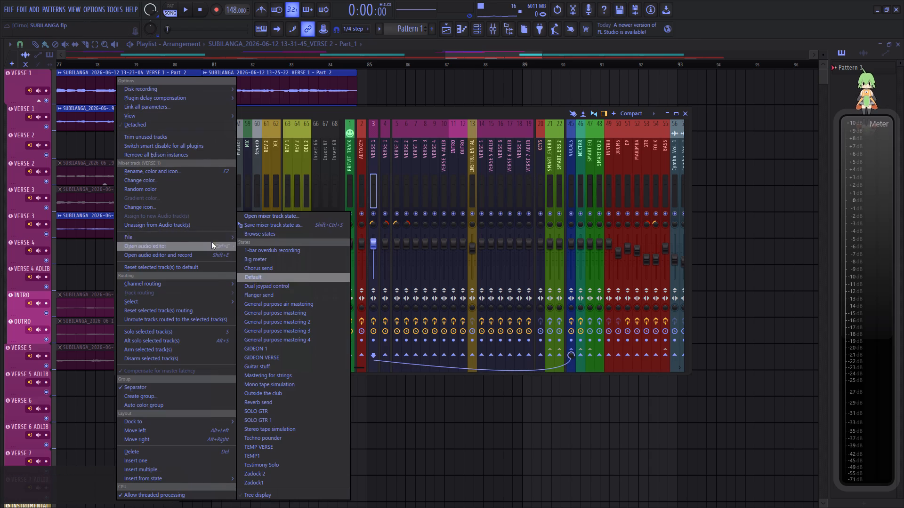
pyautogui.moveTo(259, 226); pyautogui.dragTo(381, 198)
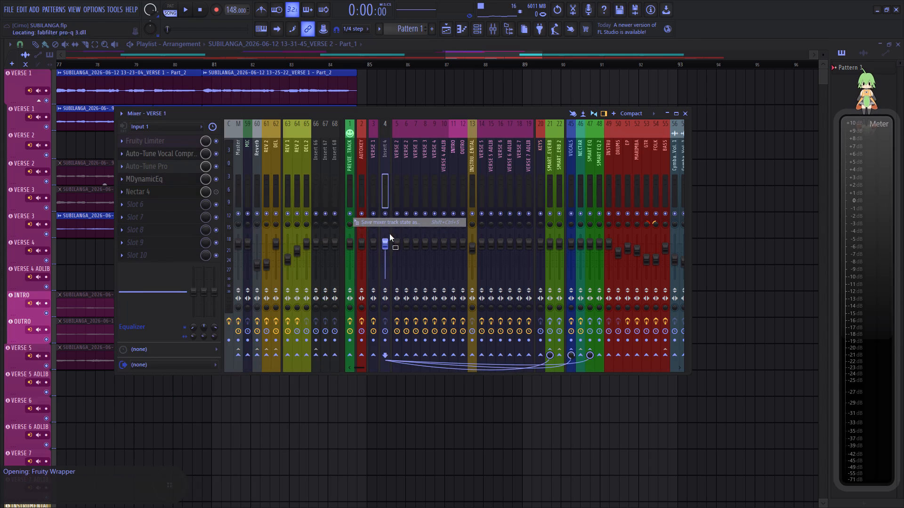
pyautogui.click(549, 349)
pyautogui.click(592, 350)
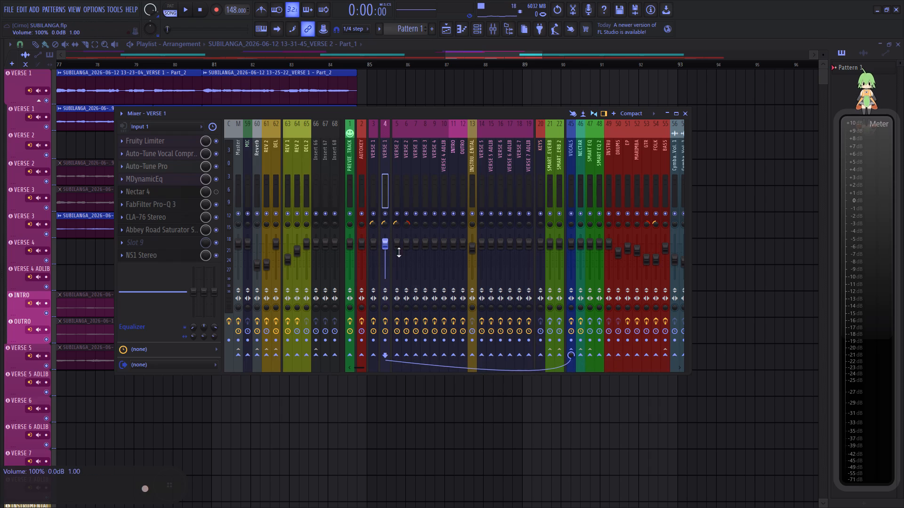
# Reset the panning of VERSE 1 on mixer track 4 and pan it to the side opposite mixer track 3.
pyautogui.rightClick(383, 226)
pyautogui.click(406, 233)
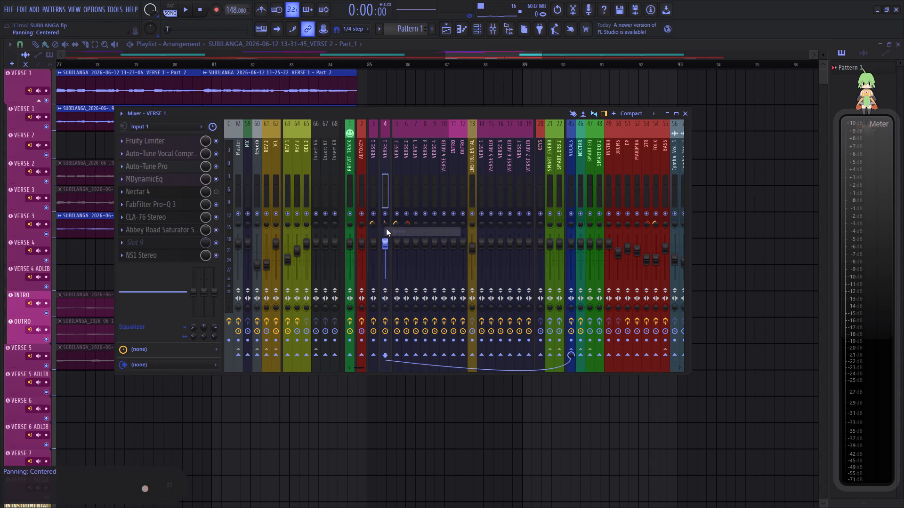
pyautogui.scroll(5, 384, 224)
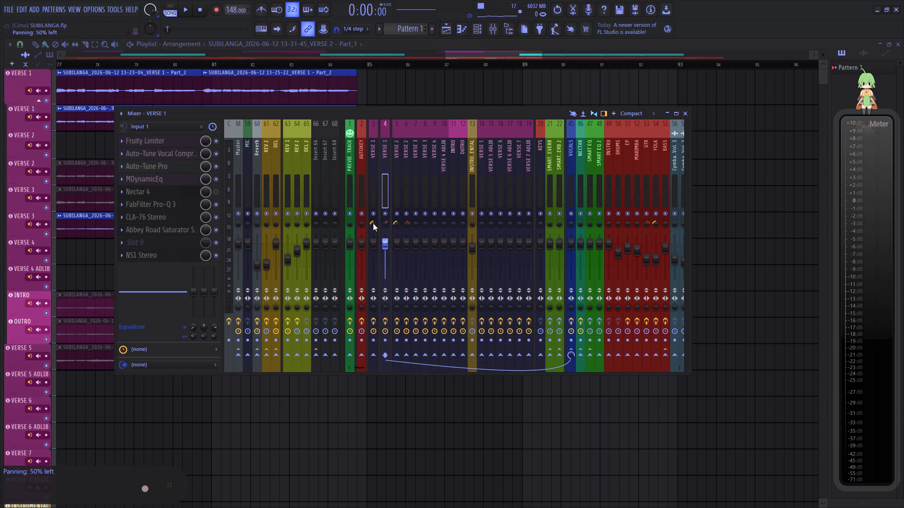
pyautogui.scroll(3, 382, 224)
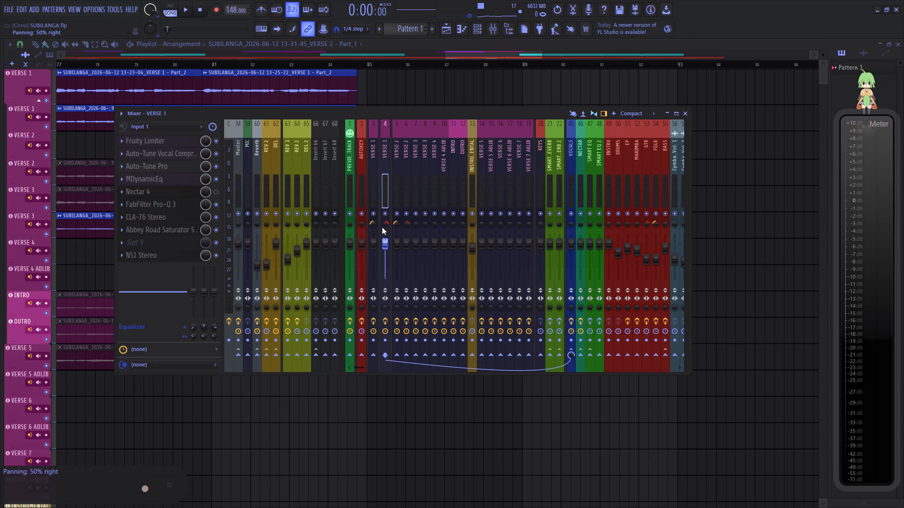
# Copy the VERSE 1 state from mixer track 3 onto track 5 and remove its sends to SMART REVERB 2 and SMART EQ.
pyautogui.click(374, 194)
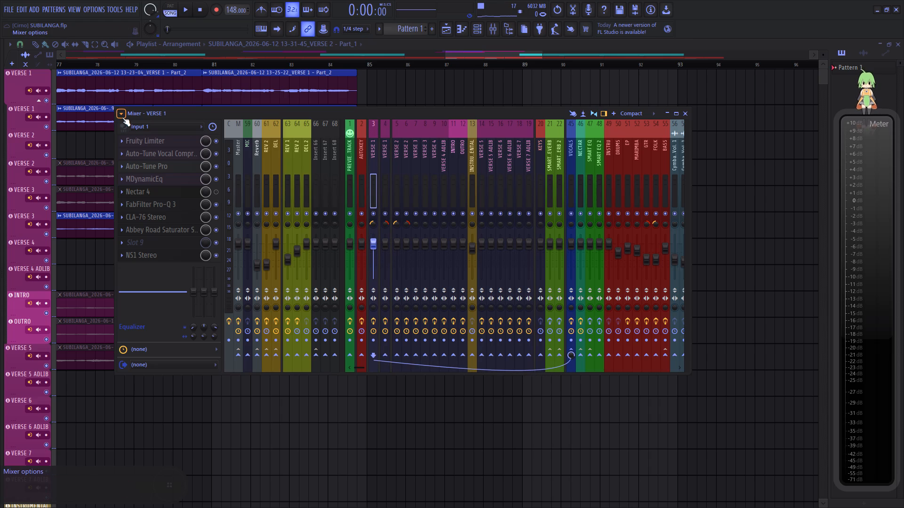
pyautogui.click(122, 117)
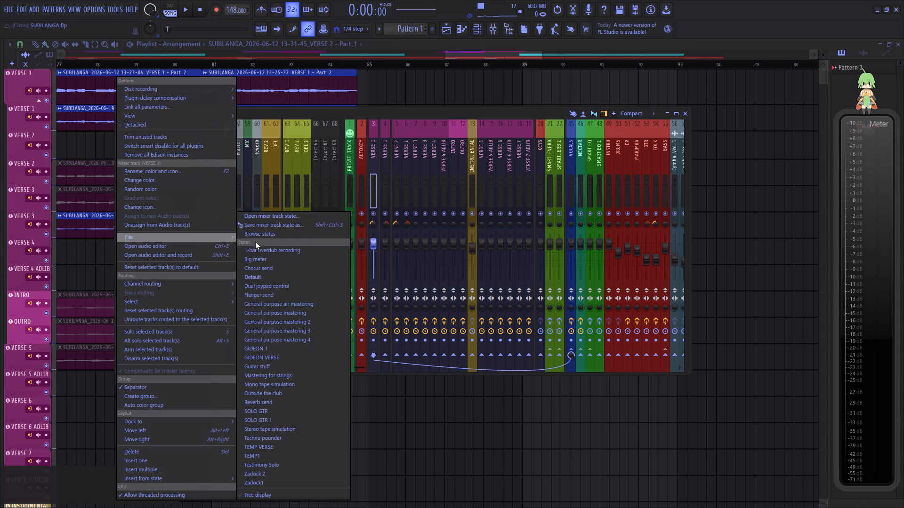
pyautogui.moveTo(260, 225); pyautogui.dragTo(397, 194)
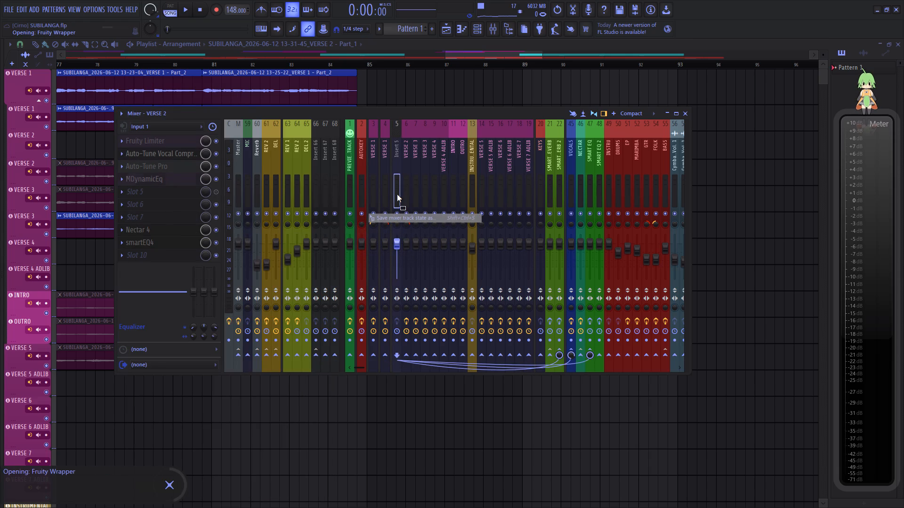
pyautogui.click(562, 348)
pyautogui.click(589, 347)
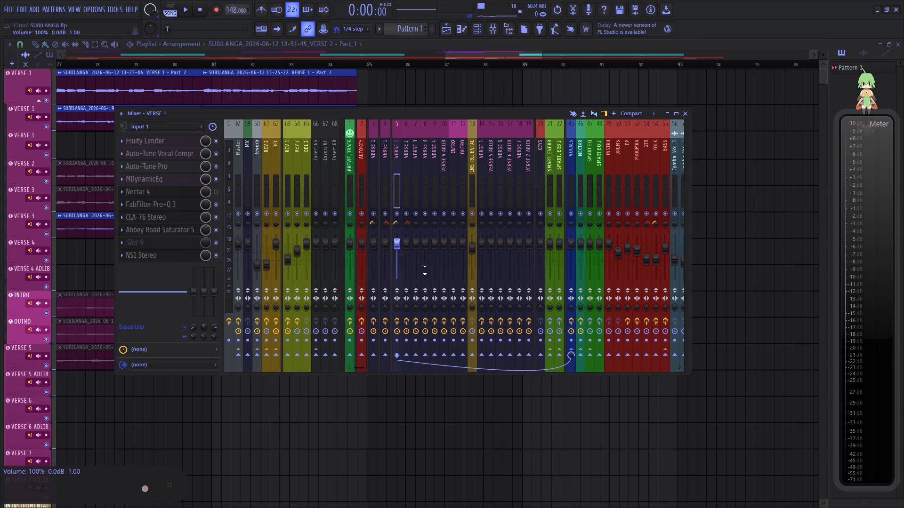
# Copy the VERSE 1 state from mixer track 4 onto track 6 and remove its sends to SMART REVERB 2 and SMART EQ.
pyautogui.click(387, 197)
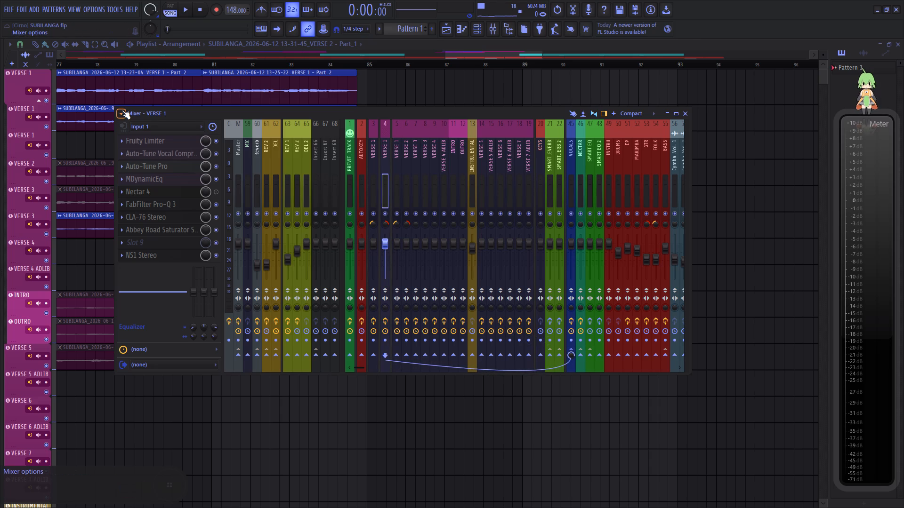
pyautogui.click(121, 110)
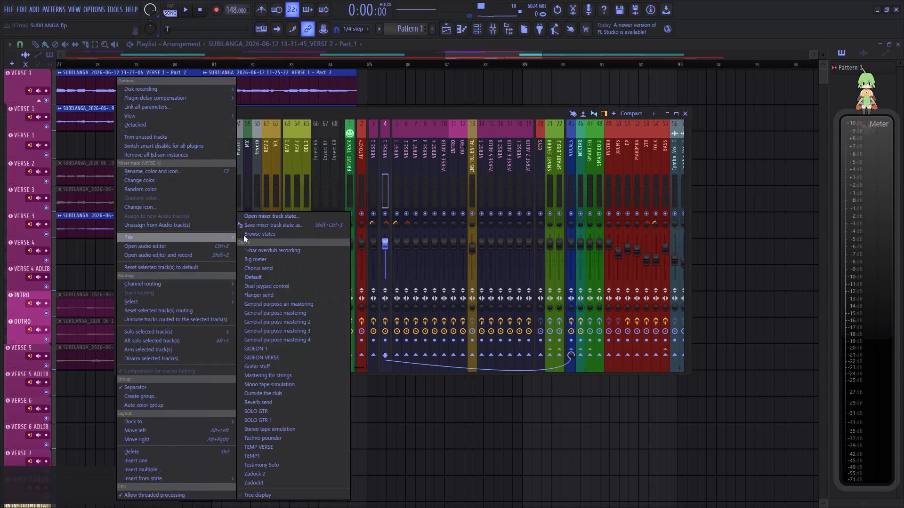
pyautogui.moveTo(256, 228); pyautogui.dragTo(404, 198)
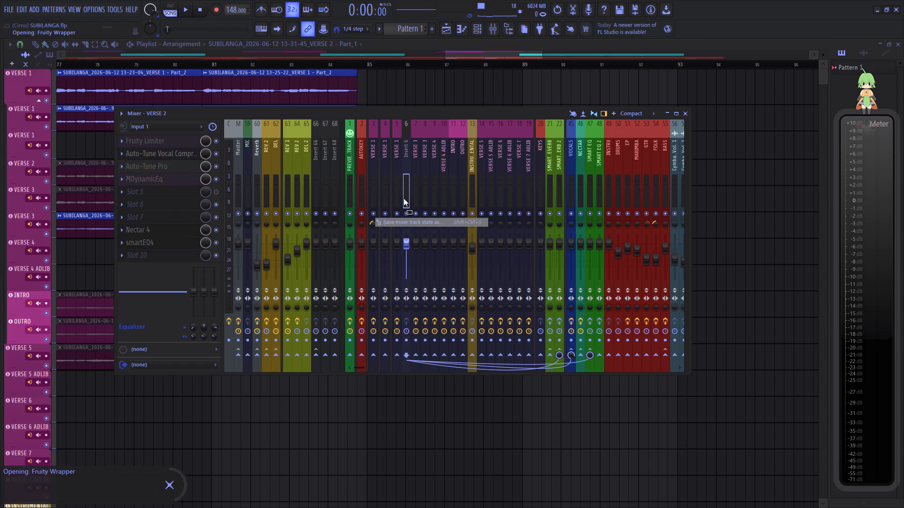
pyautogui.click(565, 348)
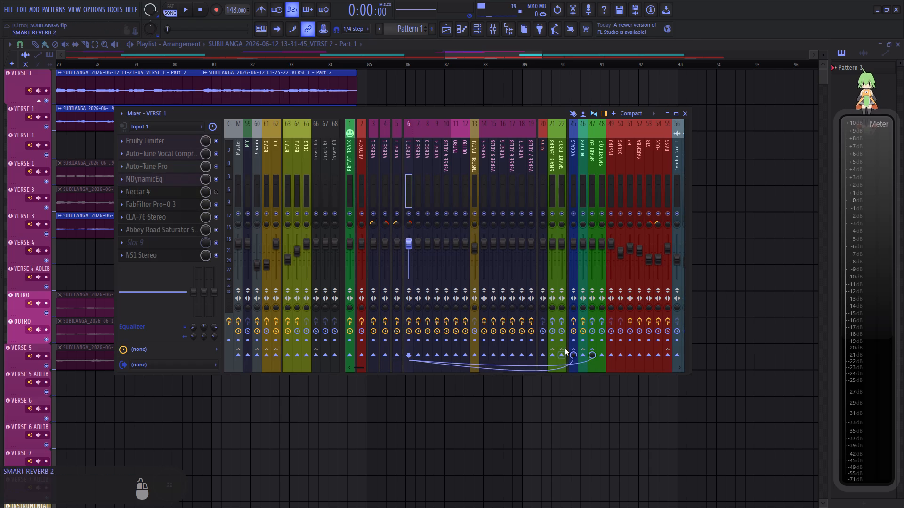
pyautogui.click(591, 350)
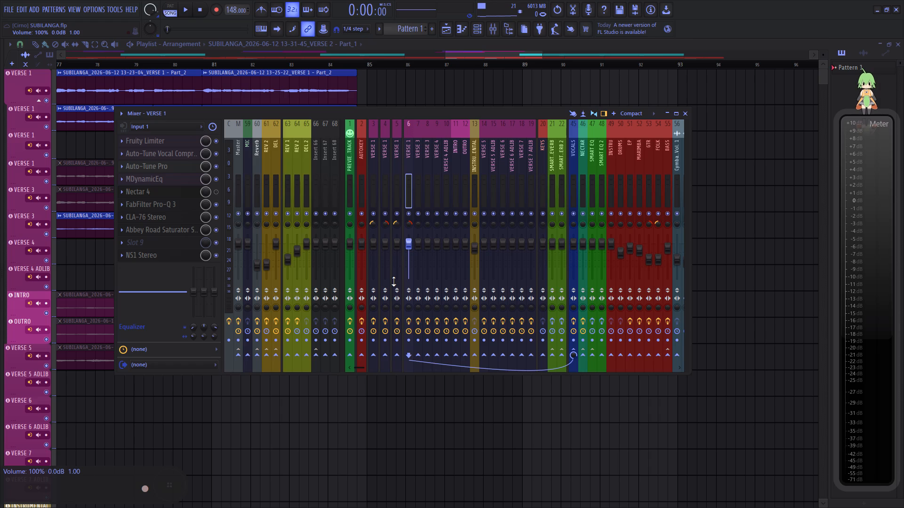
# Play the arrangement from bar 5, where the first VERSE 1 vocals are, and lower the main volume.
pyautogui.press('space')
pyautogui.press('space')
pyautogui.moveTo(507, 54); pyautogui.dragTo(173, 77)
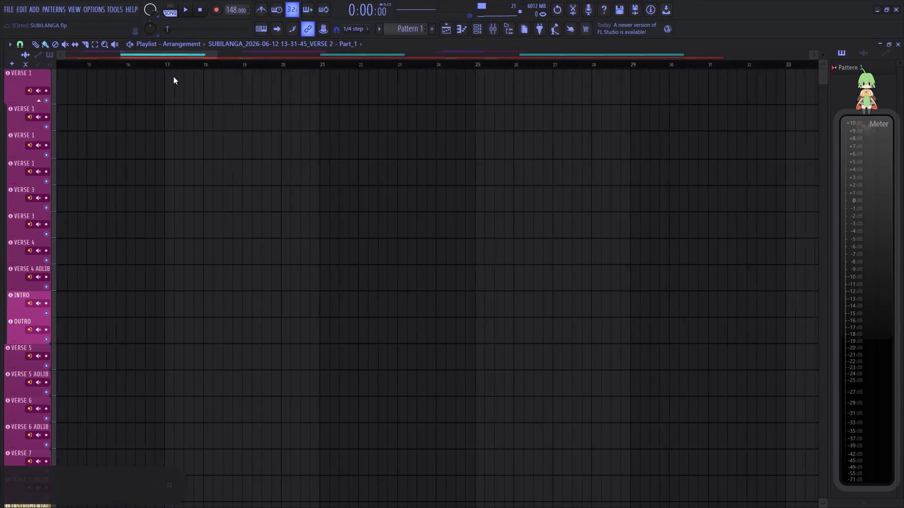
pyautogui.moveTo(173, 77); pyautogui.dragTo(94, 78)
pyautogui.click(209, 67)
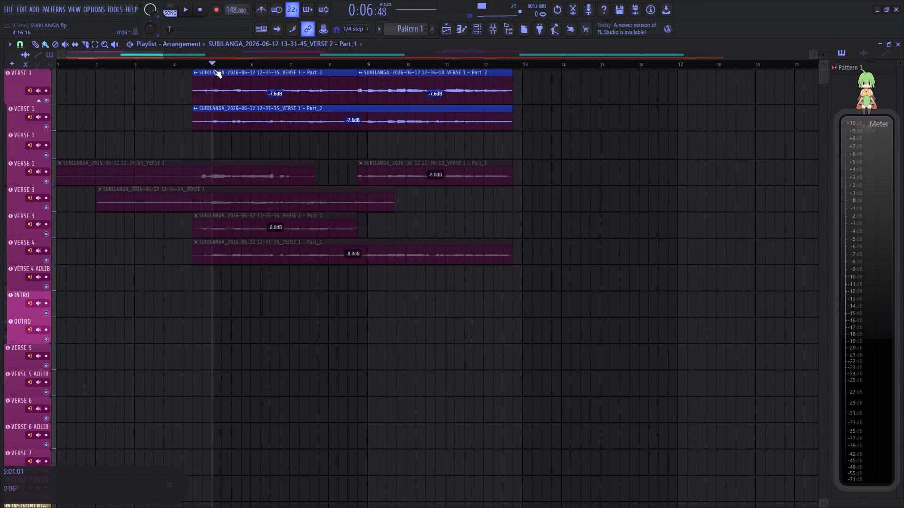
pyautogui.press('space')
pyautogui.scroll(-9, 152, 20)
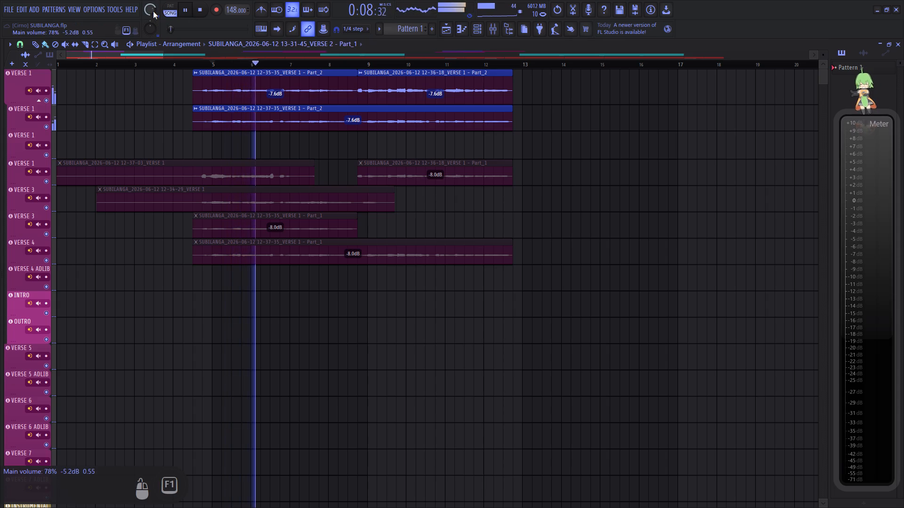
pyautogui.scroll(-18, 153, 11)
pyautogui.press('space')
# Add the AIR Stereo Width effect to slot 9 of VERSE 1 on mixer track 3.
pyautogui.click(489, 32)
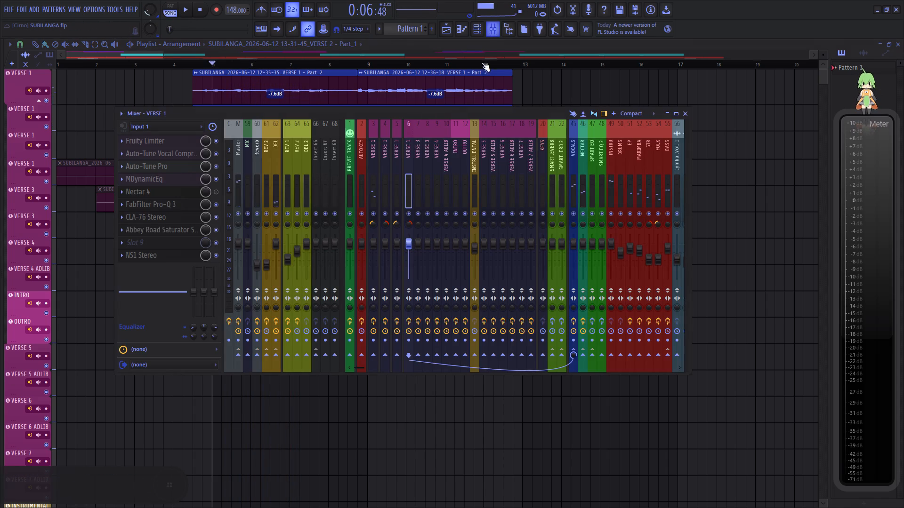
pyautogui.click(374, 191)
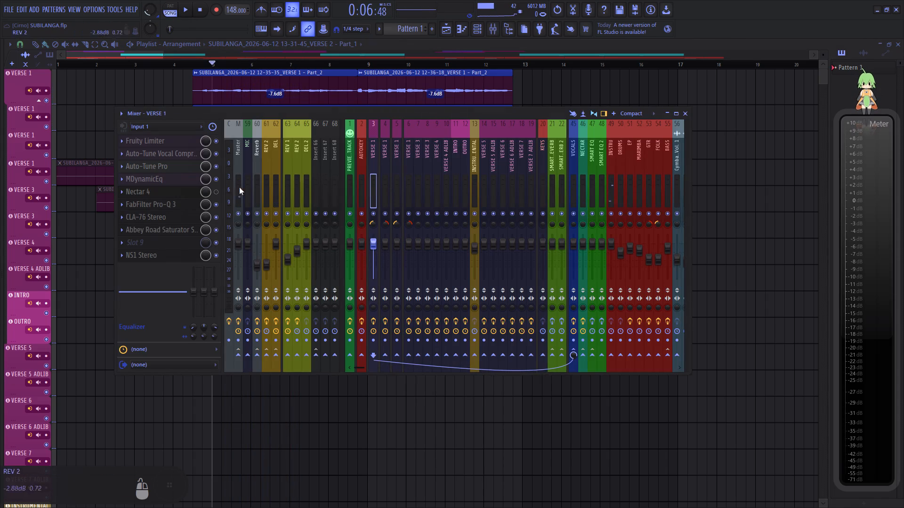
pyautogui.click(172, 241)
pyautogui.click(171, 21)
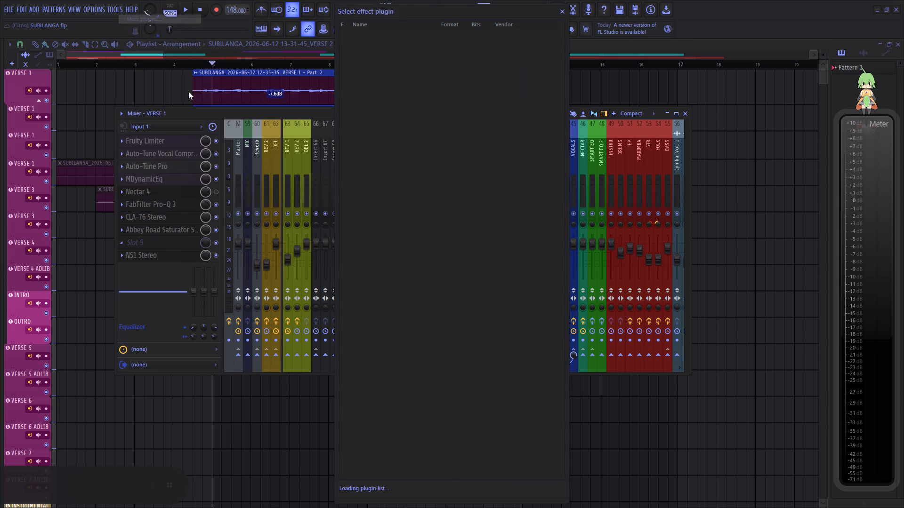
pyautogui.click(436, 492)
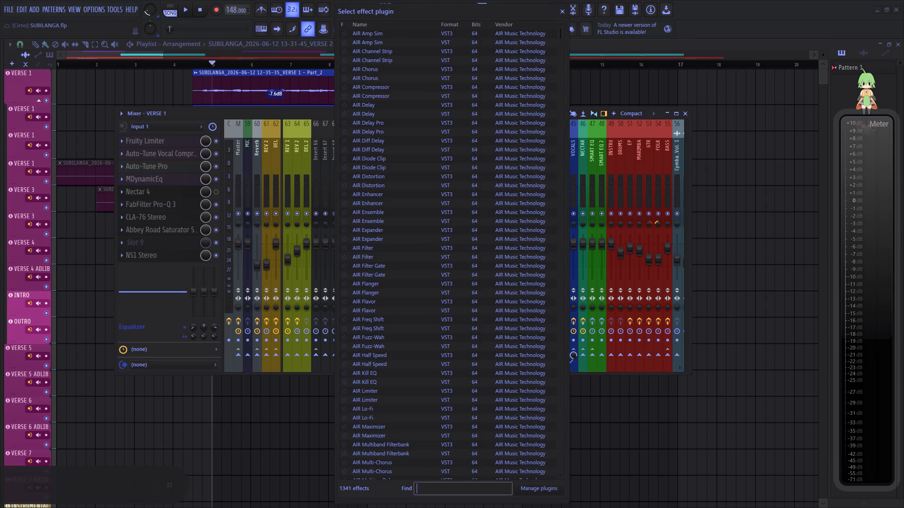
pyautogui.write('ste')
pyautogui.write('re')
pyautogui.press('o')
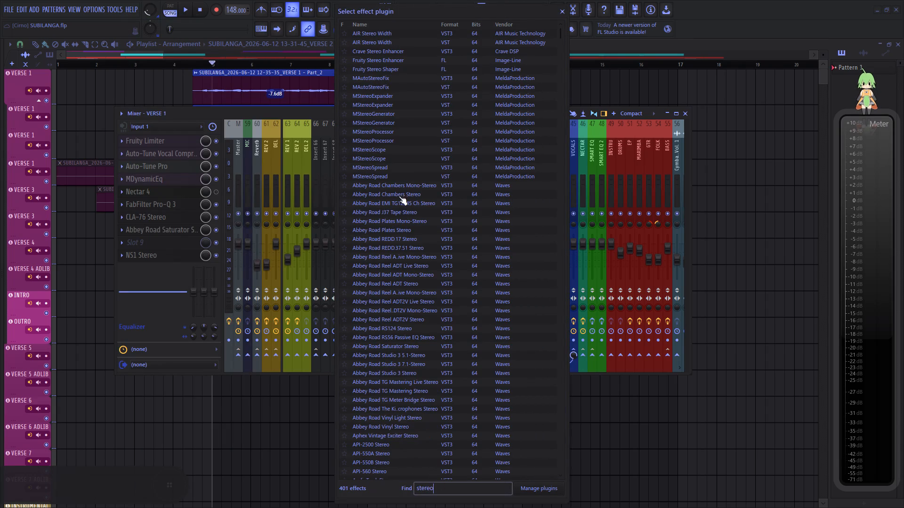
pyautogui.doubleClick(379, 40)
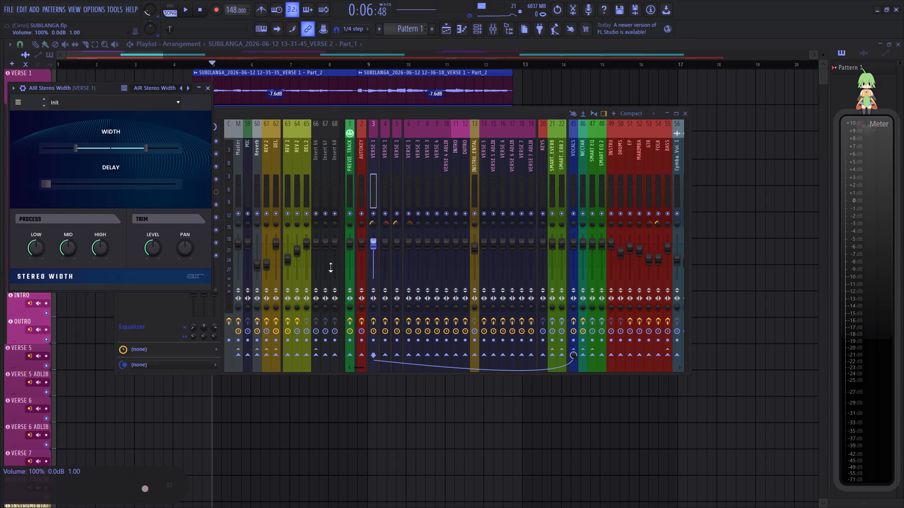
# Set AIR Stereo Width's width to 200% and its delay to about the middle of its range.
pyautogui.moveTo(138, 149); pyautogui.dragTo(272, 152)
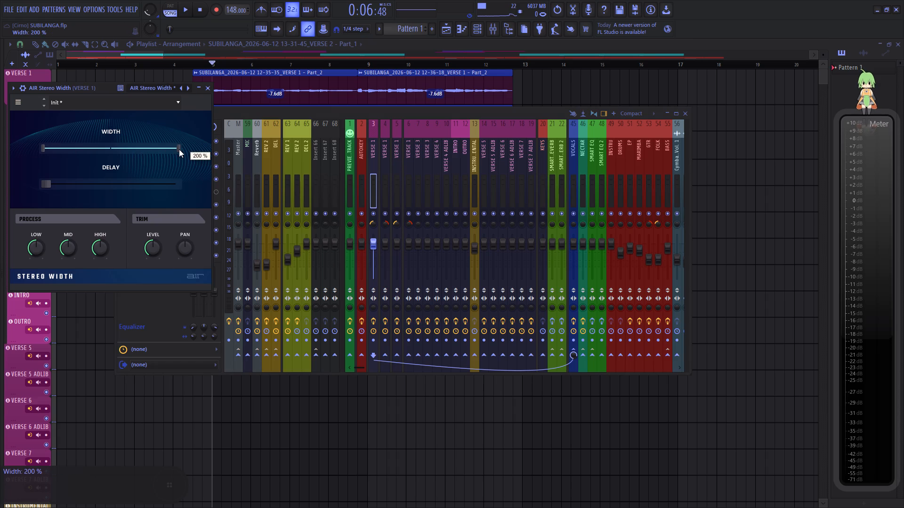
pyautogui.moveTo(49, 184); pyautogui.dragTo(99, 174)
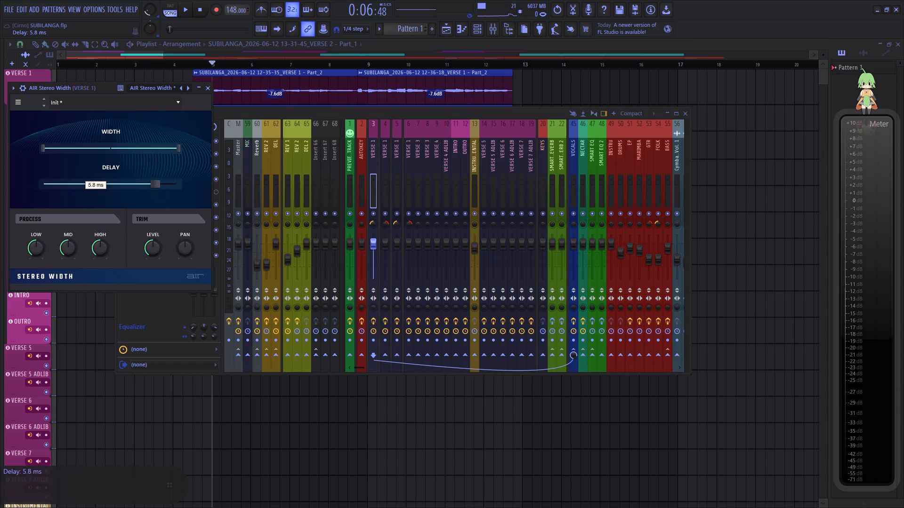
pyautogui.moveTo(99, 174); pyautogui.dragTo(80, 175)
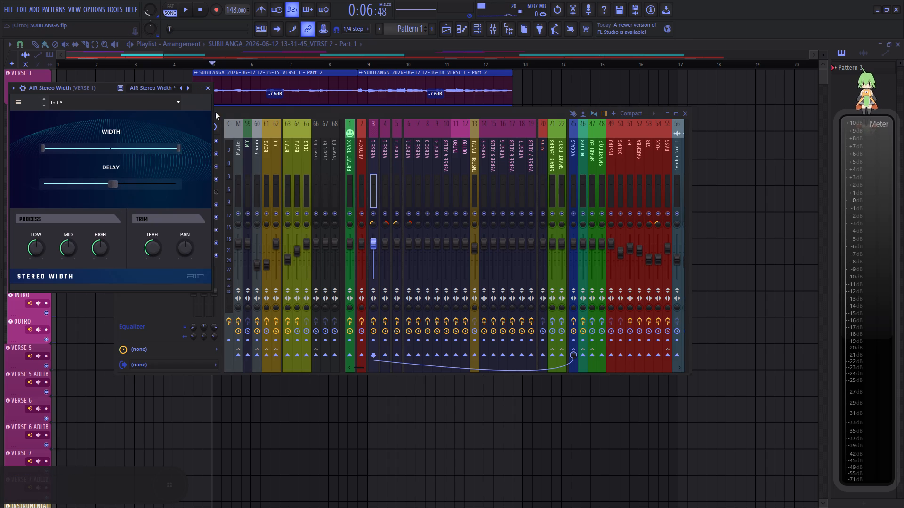
pyautogui.click(210, 88)
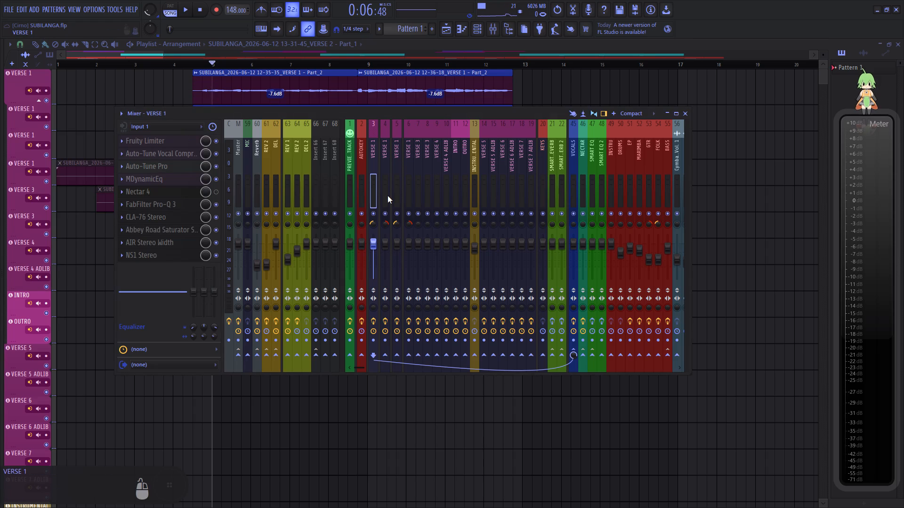
# Add the AIR Stereo Width effect to slot 9 of VERSE 1 on mixer track 4.
pyautogui.click(387, 196)
pyautogui.click(178, 243)
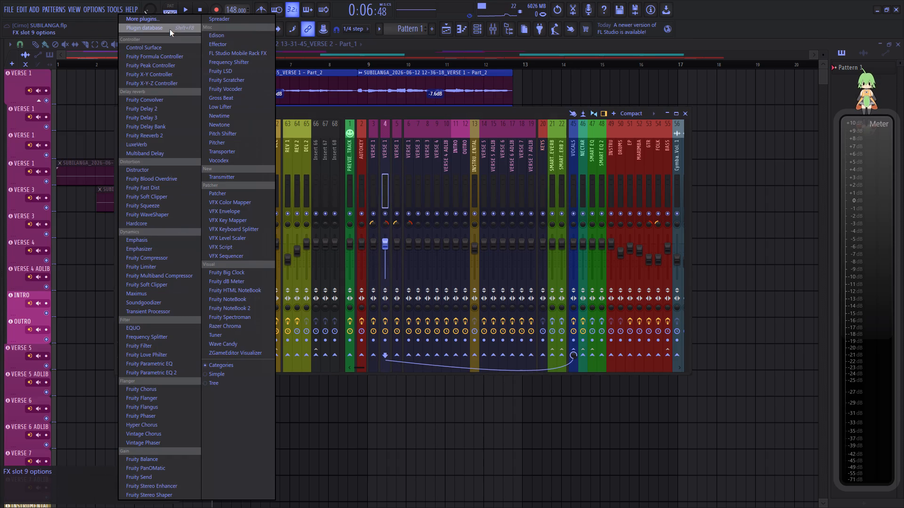
pyautogui.click(167, 22)
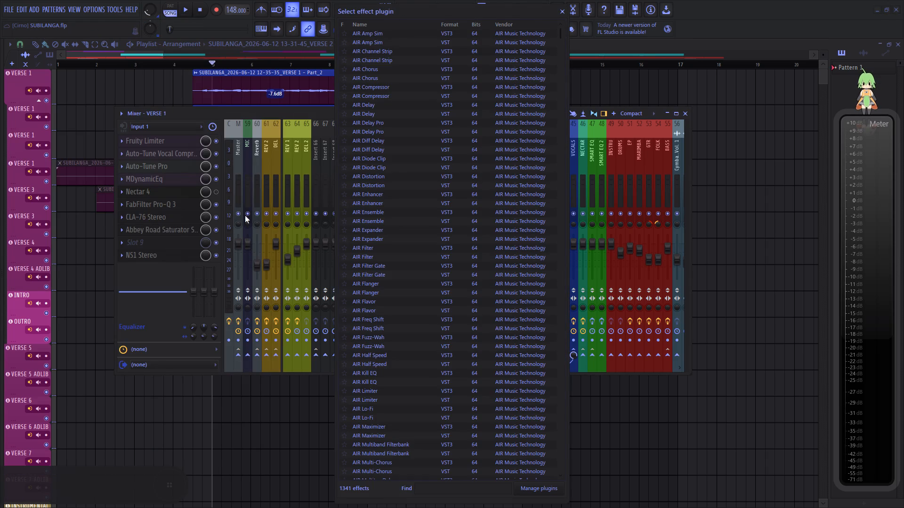
pyautogui.click(435, 486)
pyautogui.write('st')
pyautogui.press('e')
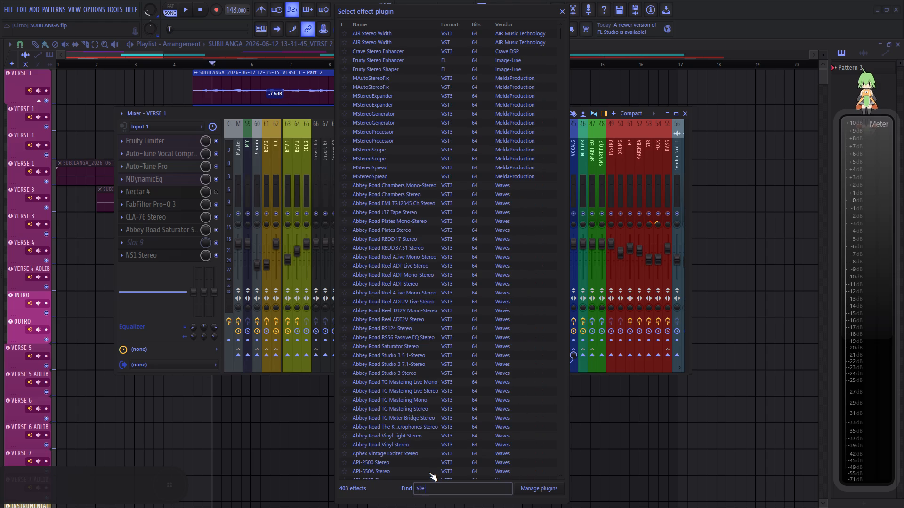
pyautogui.write('re')
pyautogui.doubleClick(436, 41)
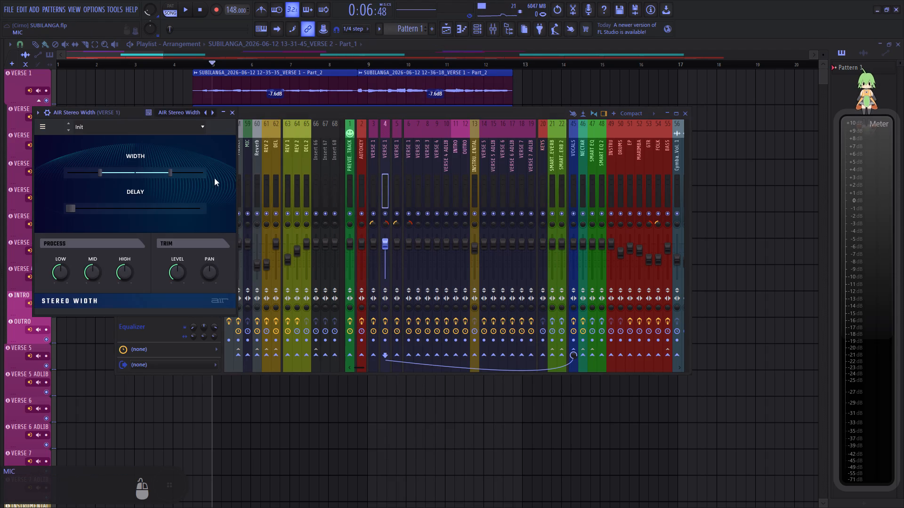
# Set AIR Stereo Width's width to 200% and its delay to 2.2 ms on mixer track 4.
pyautogui.moveTo(175, 177); pyautogui.dragTo(270, 182)
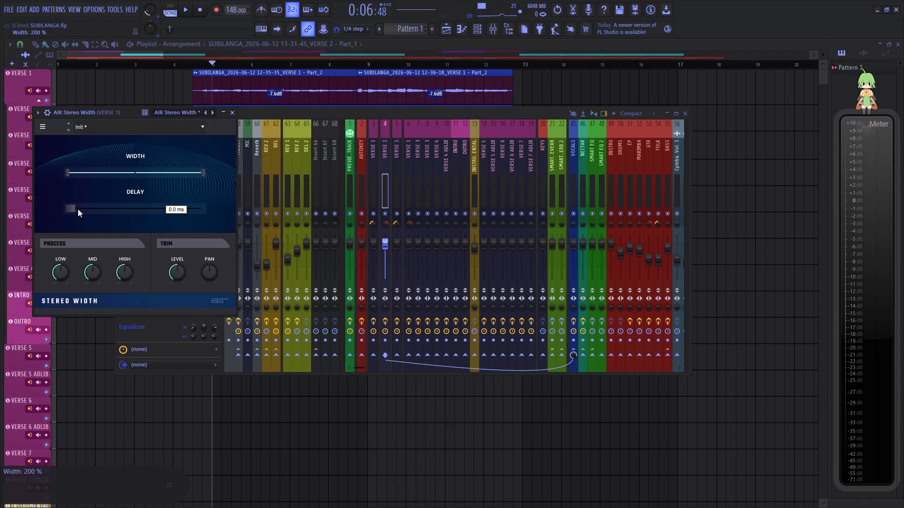
pyautogui.moveTo(74, 208); pyautogui.dragTo(104, 211)
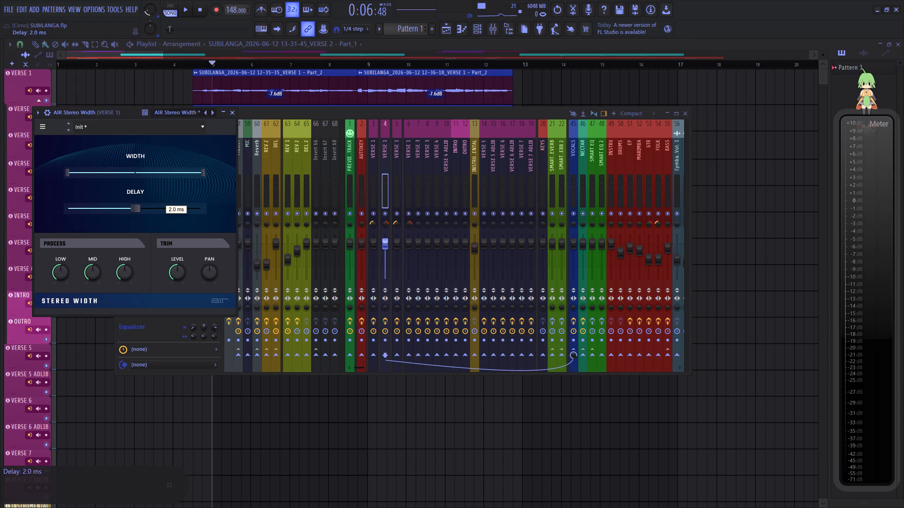
pyautogui.moveTo(104, 211); pyautogui.dragTo(104, 215)
pyautogui.moveTo(104, 215); pyautogui.dragTo(105, 216)
pyautogui.click(230, 114)
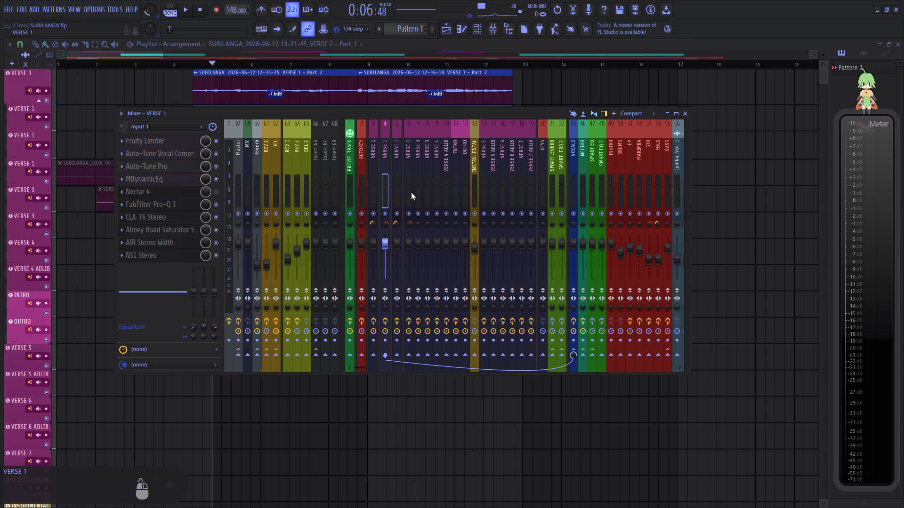
# Play the verse from bar 5 and compare mixer track 4 with AIR Stereo Width bypassed and enabled.
pyautogui.press('space')
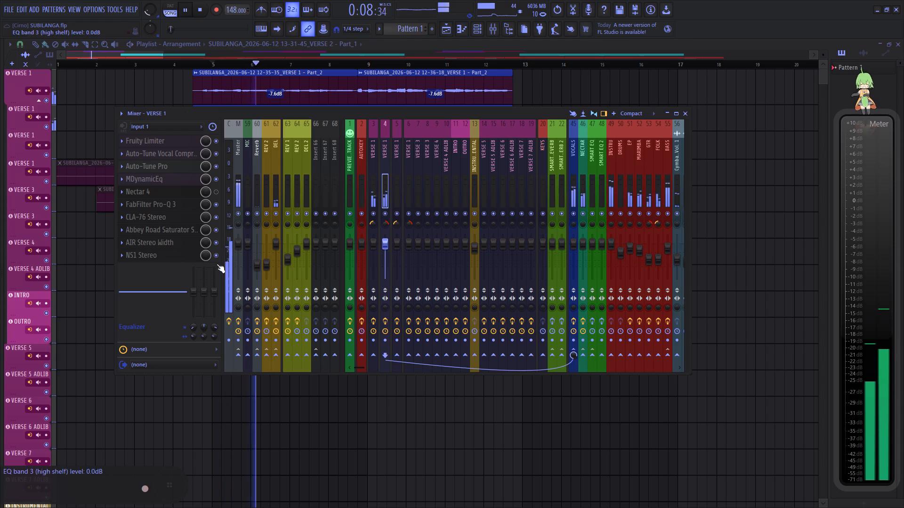
pyautogui.click(217, 244)
pyautogui.click(217, 244)
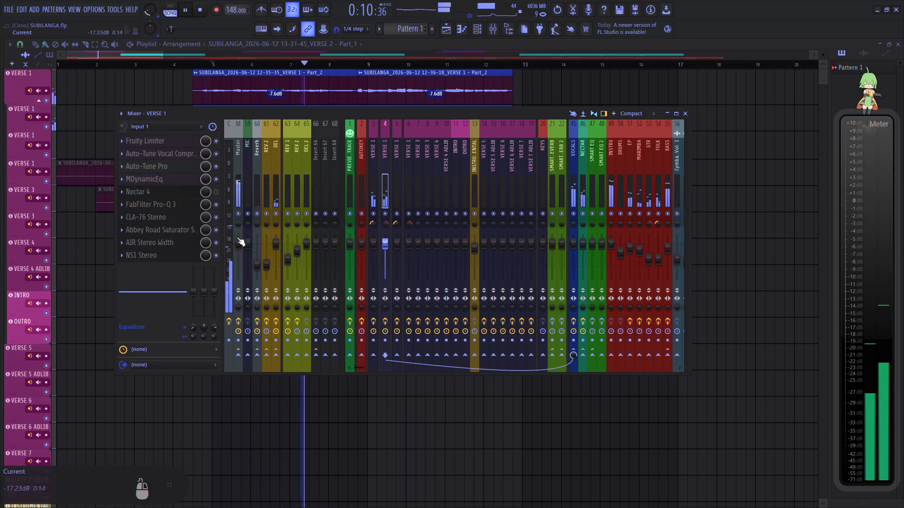
pyautogui.press('space')
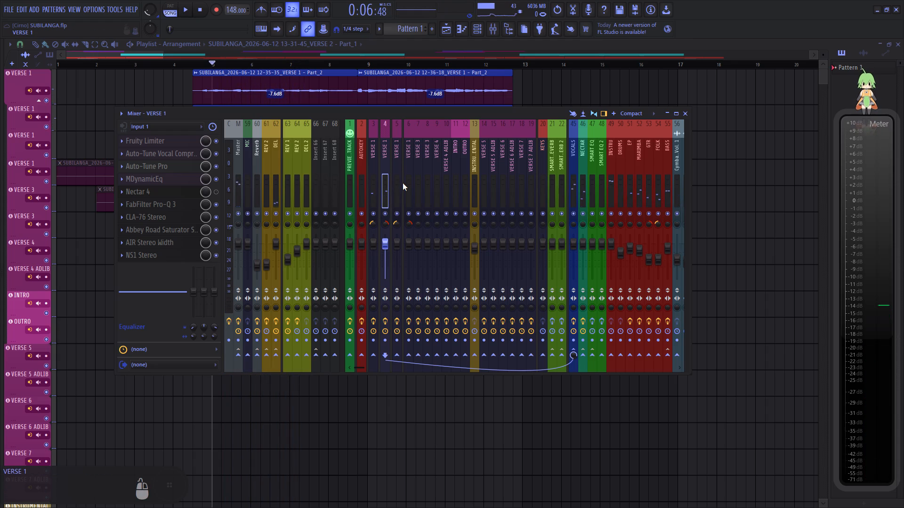
# Copy the VERSE 1 state from mixer track 3 onto mixer track 5.
pyautogui.click(373, 198)
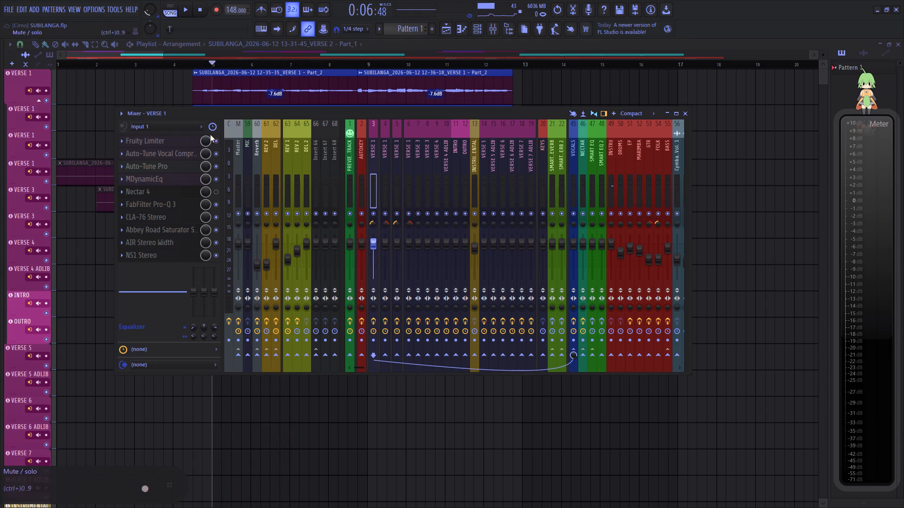
pyautogui.click(121, 118)
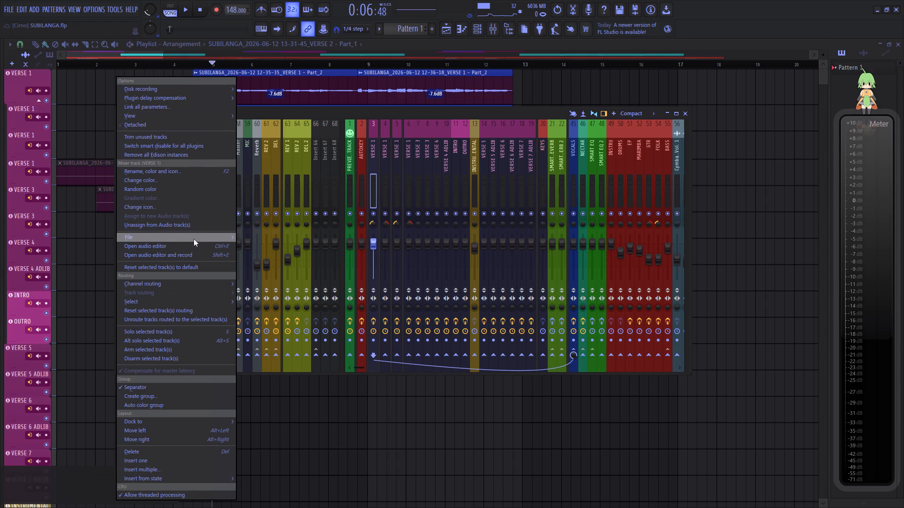
pyautogui.moveTo(254, 228); pyautogui.dragTo(354, 214)
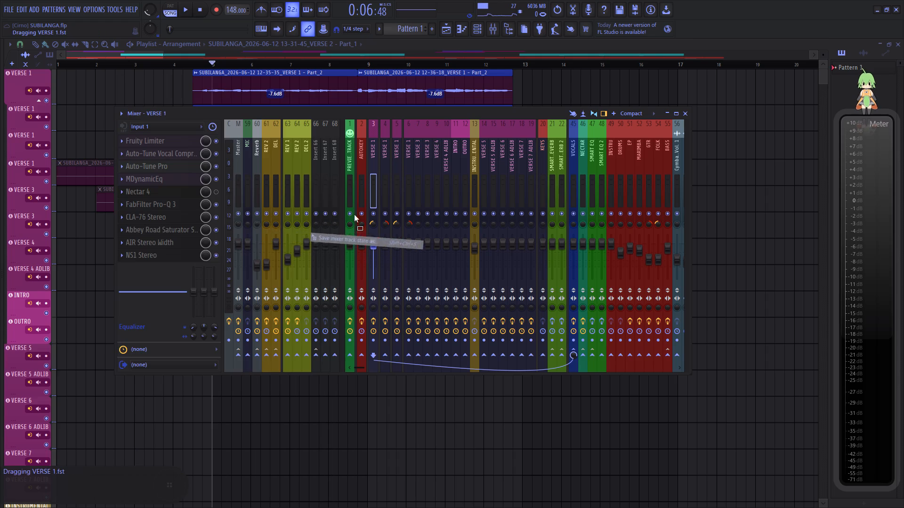
pyautogui.moveTo(354, 214); pyautogui.dragTo(395, 195)
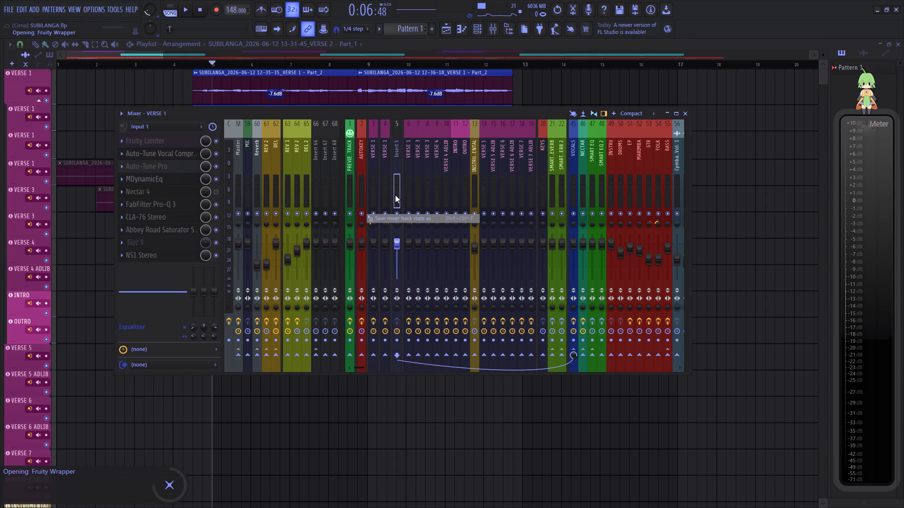
# Copy the VERSE 1 state from mixer track 4 onto mixer track 6.
pyautogui.click(386, 196)
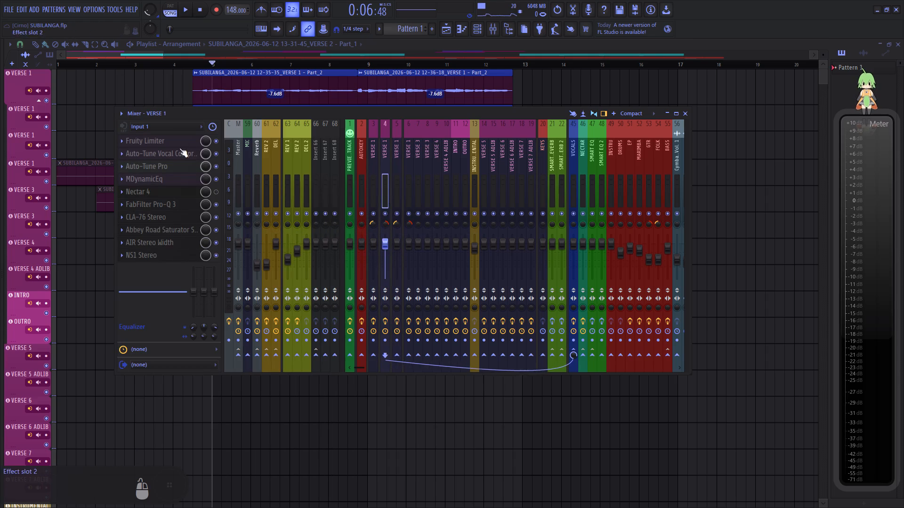
pyautogui.click(120, 116)
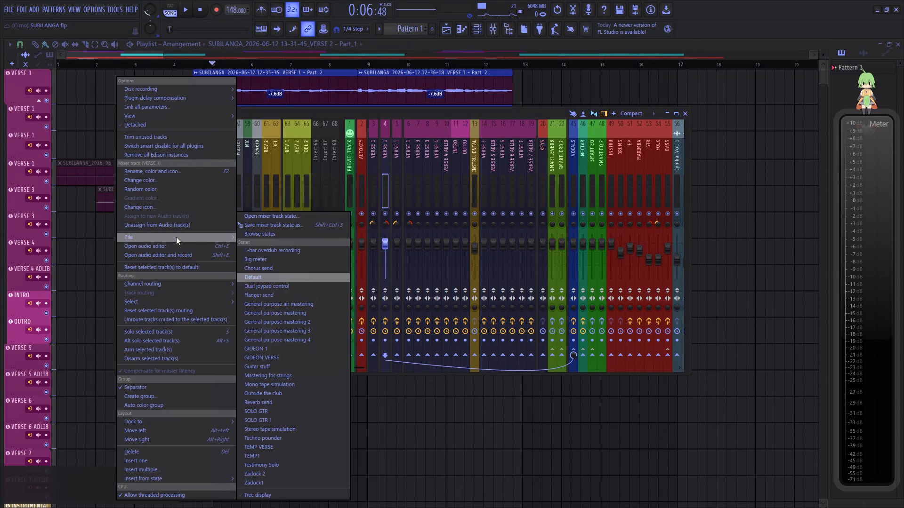
pyautogui.moveTo(250, 229); pyautogui.dragTo(404, 193)
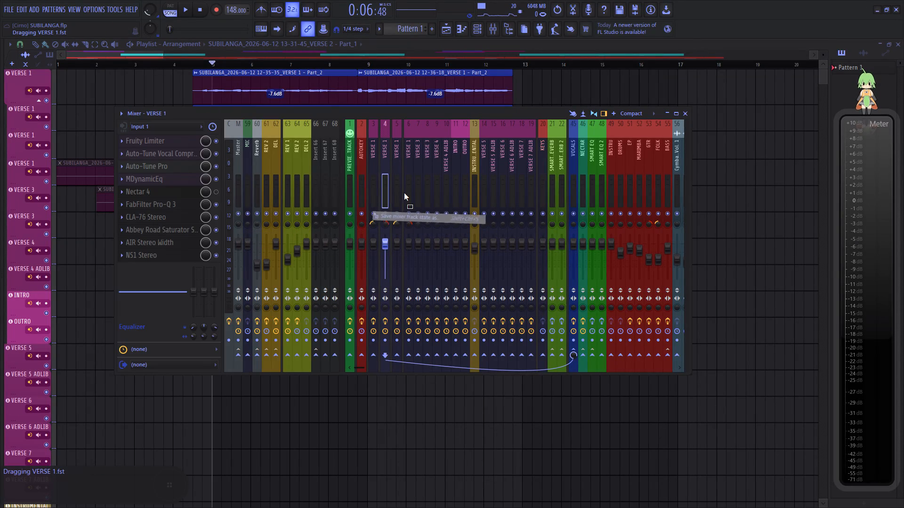
pyautogui.moveTo(404, 193); pyautogui.dragTo(412, 196)
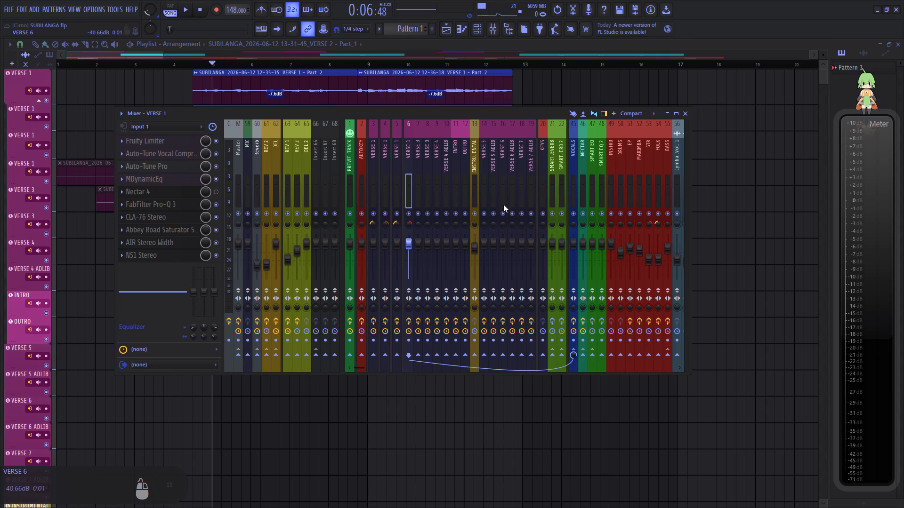
# Select bars 13 to 29 of the playlist timeline, covering the first set of chorus vocals.
pyautogui.click(551, 49)
pyautogui.scroll(-6, 507, 62)
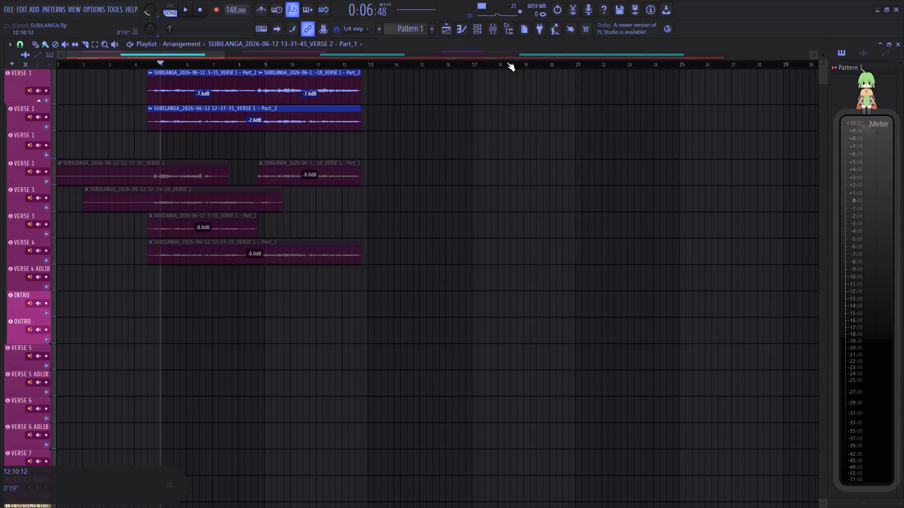
pyautogui.scroll(-15, 507, 62)
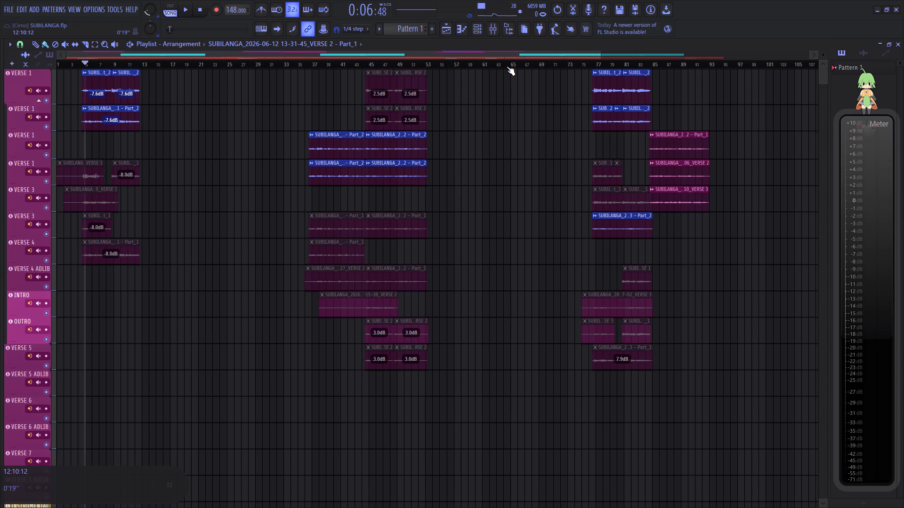
pyautogui.scroll(-7, 385, 134)
pyautogui.scroll(-13, 268, 149)
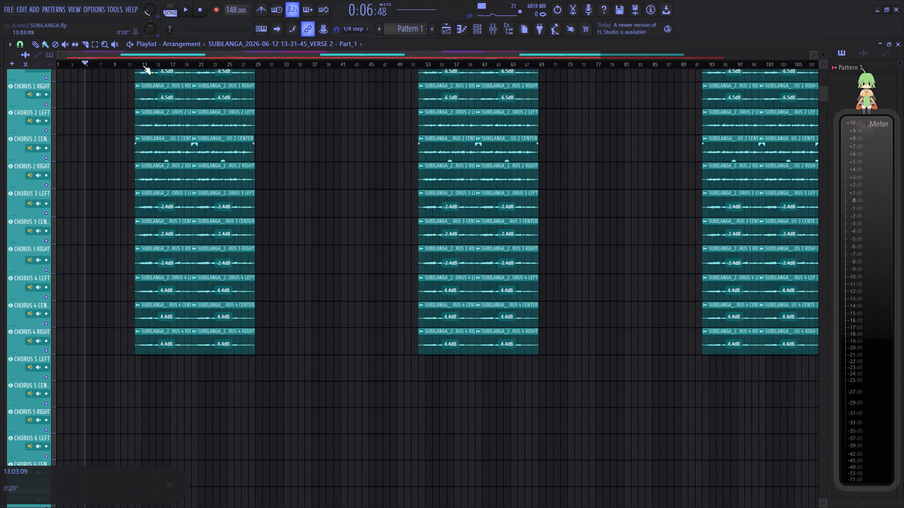
pyautogui.keyDown('ctrl'); pyautogui.moveTo(143, 65); pyautogui.dragTo(256, 68); pyautogui.keyUp('ctrl')
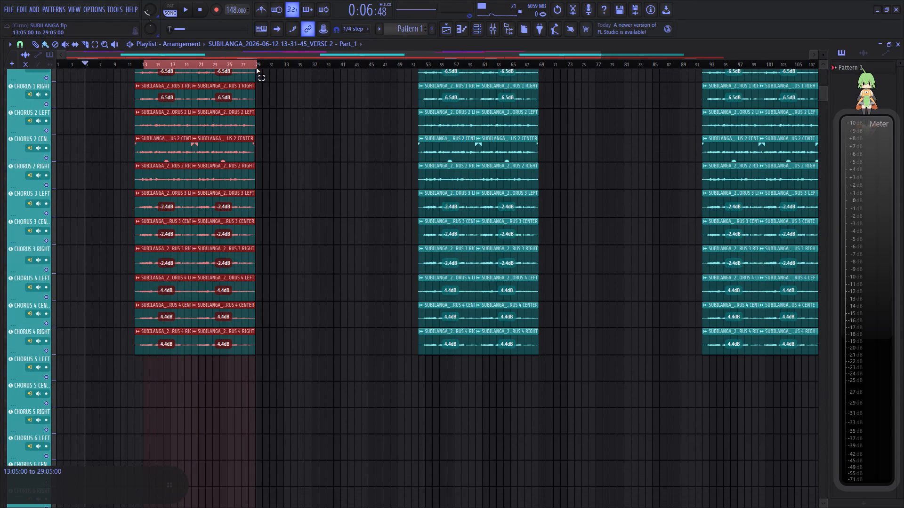
pyautogui.keyDown('ctrl'); pyautogui.moveTo(256, 68); pyautogui.dragTo(255, 68); pyautogui.keyUp('ctrl')
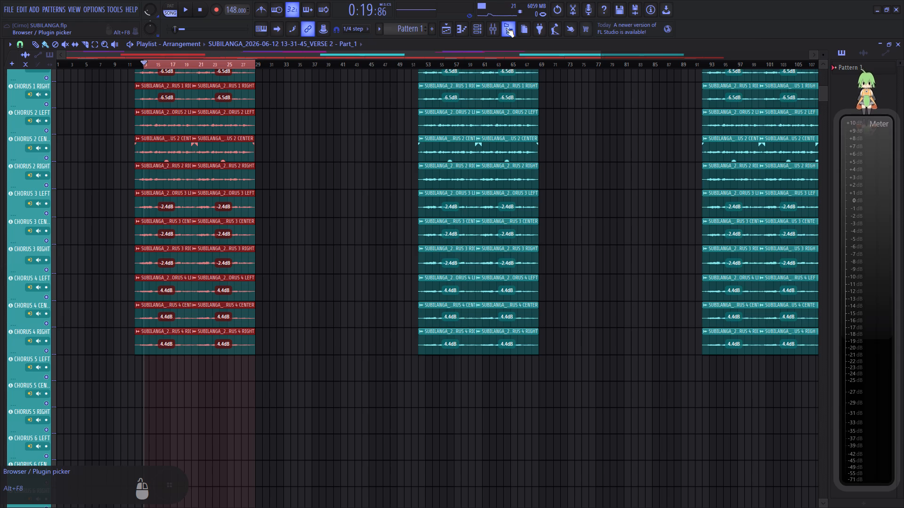
# Remove the sends from the CHORUS bus on mixer track 23 to SMART REVERB 2 and SMART EQ.
pyautogui.click(492, 32)
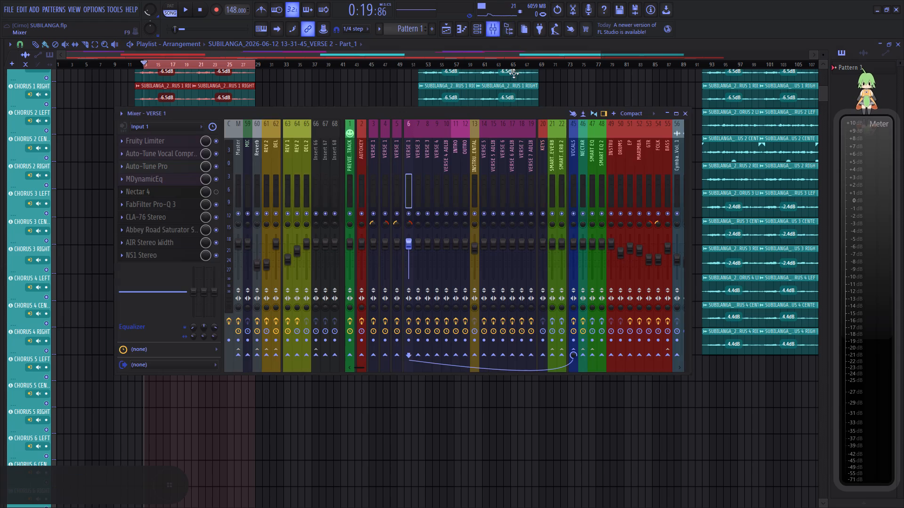
pyautogui.click(687, 176)
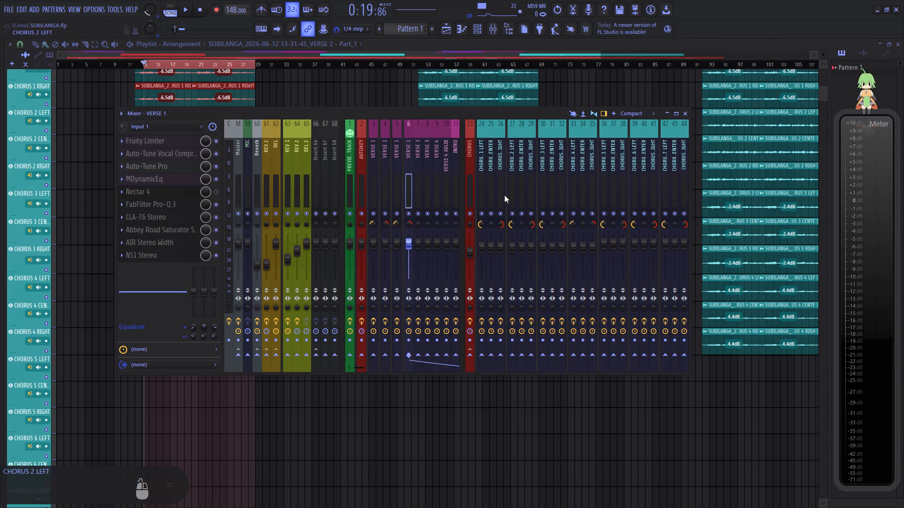
pyautogui.click(474, 192)
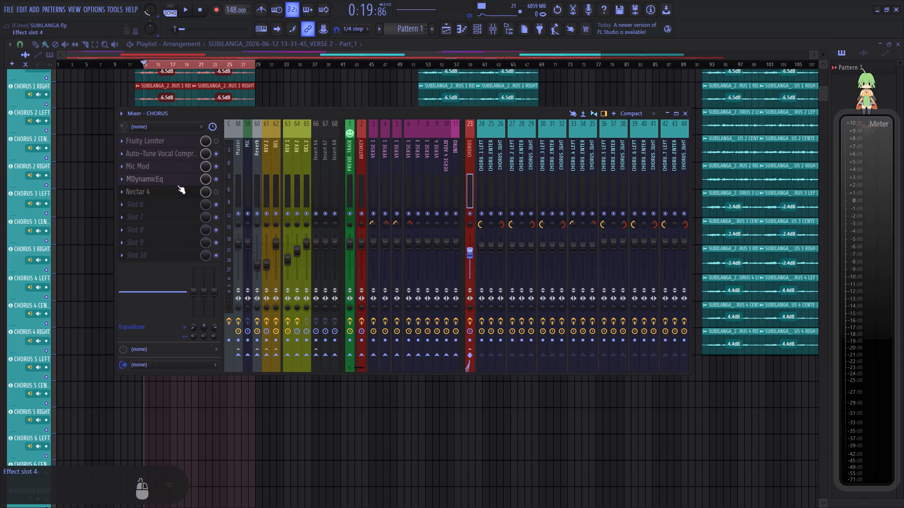
pyautogui.scroll(-5, 453, 195)
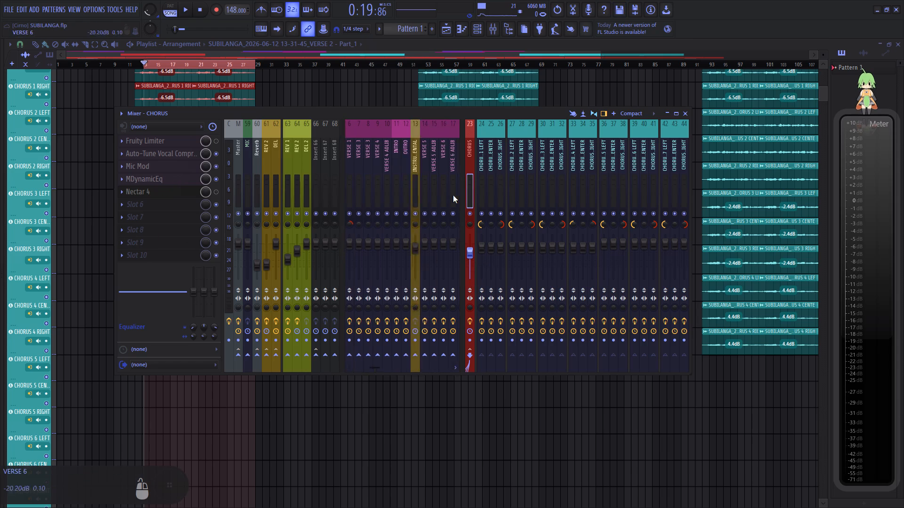
pyautogui.scroll(-2, 441, 193)
pyautogui.click(365, 349)
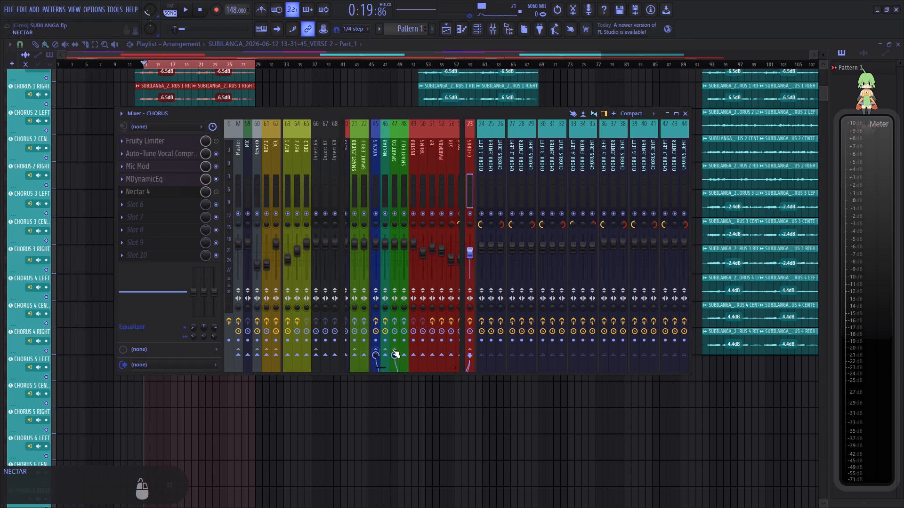
pyautogui.click(395, 348)
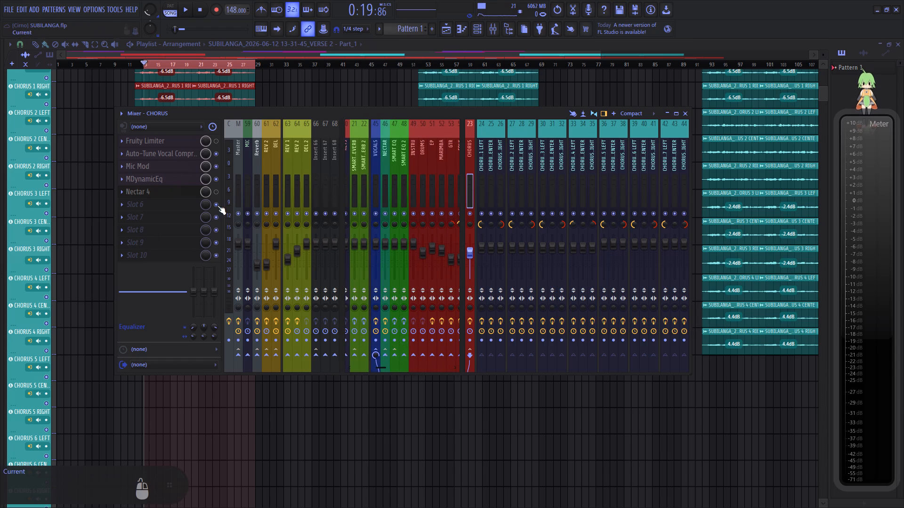
# Enable Nectar 4 in slot 5 of the CHORUS bus and briefly play the selected chorus section.
pyautogui.click(215, 196)
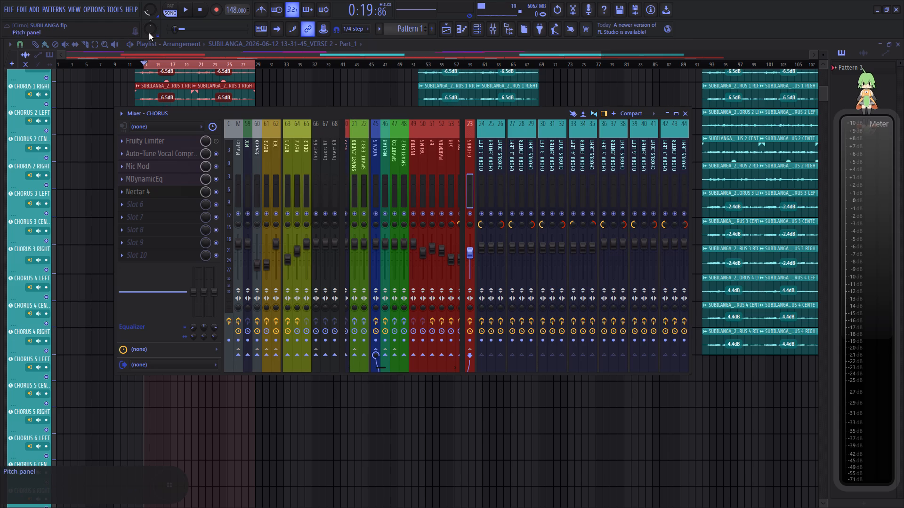
pyautogui.press('space')
pyautogui.press('space')
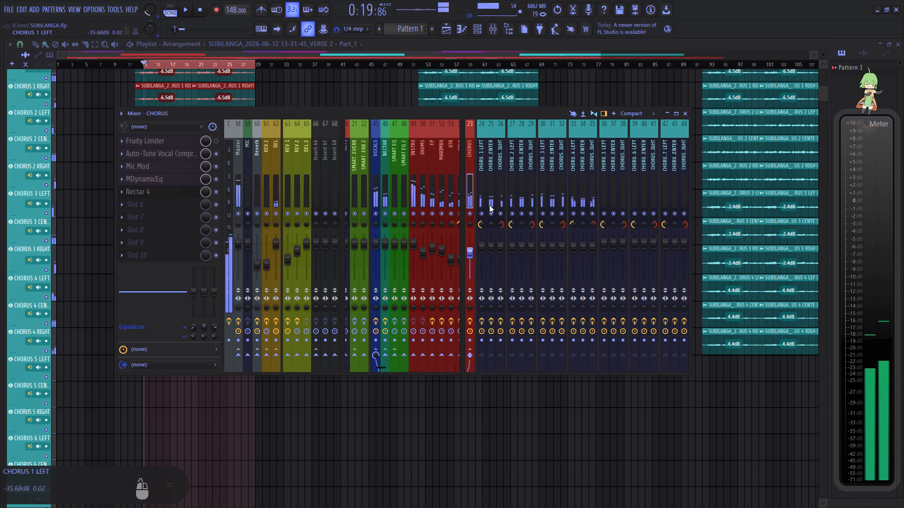
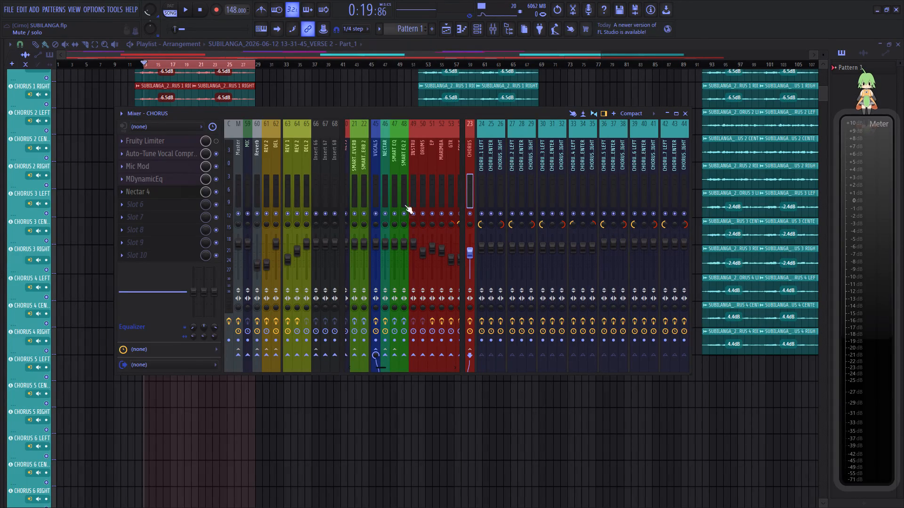
# Lower the project's main volume to about 19% (-24.9 dB).
pyautogui.scroll(-2, 150, 12)
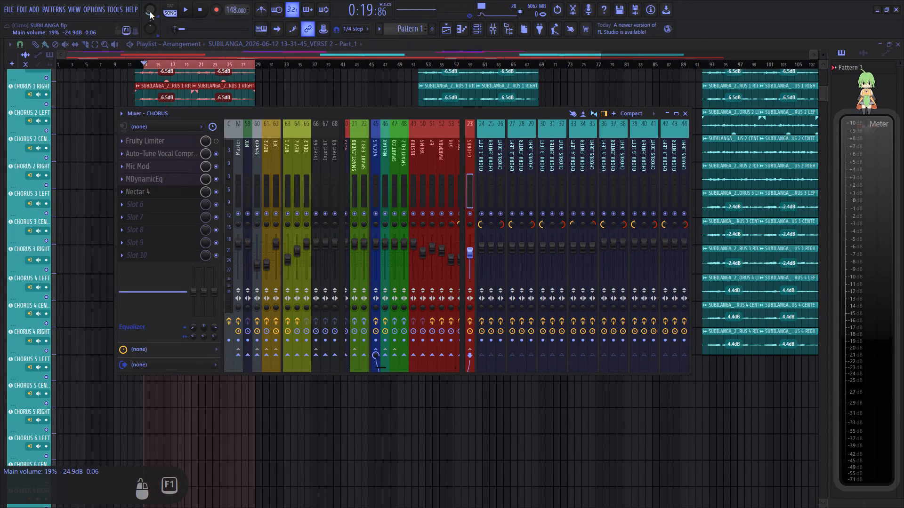
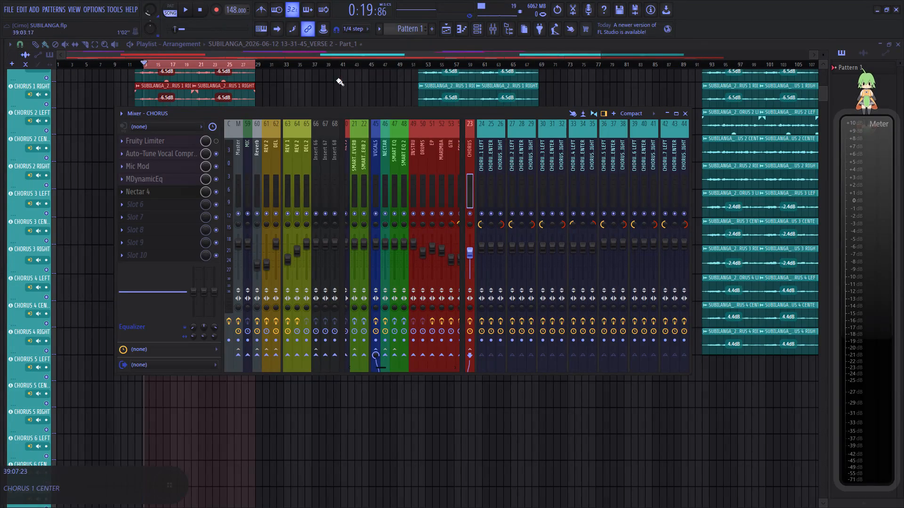
# Play the looped chorus section and adjust the project's main volume to around 50% (-12.7 dB).
pyautogui.click(371, 114)
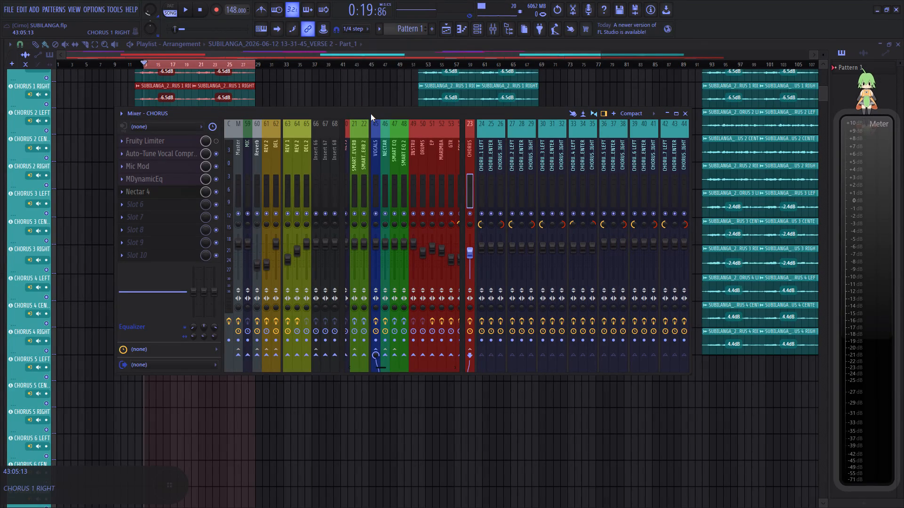
pyautogui.click(371, 114)
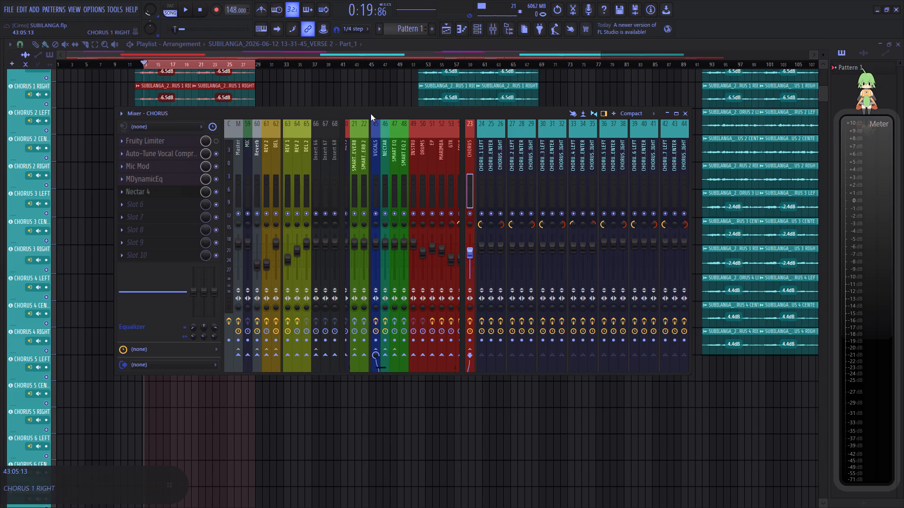
pyautogui.press('space')
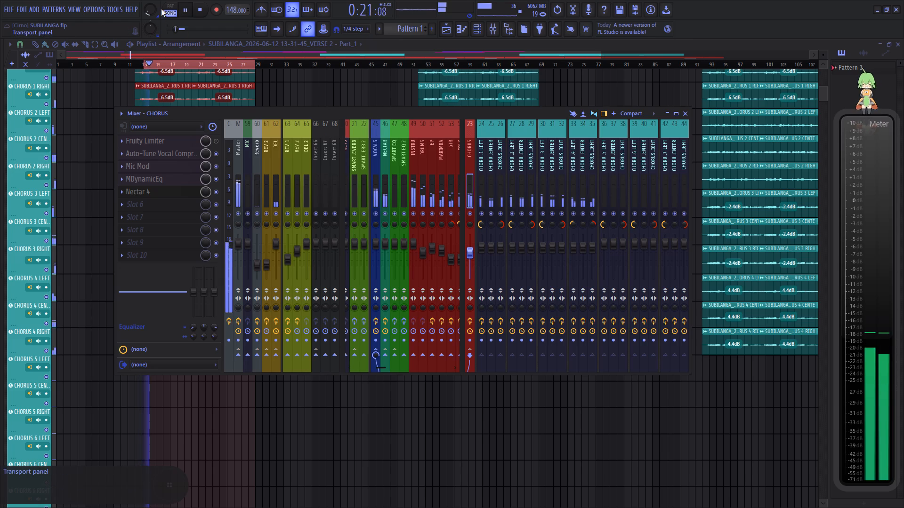
pyautogui.scroll(10, 154, 11)
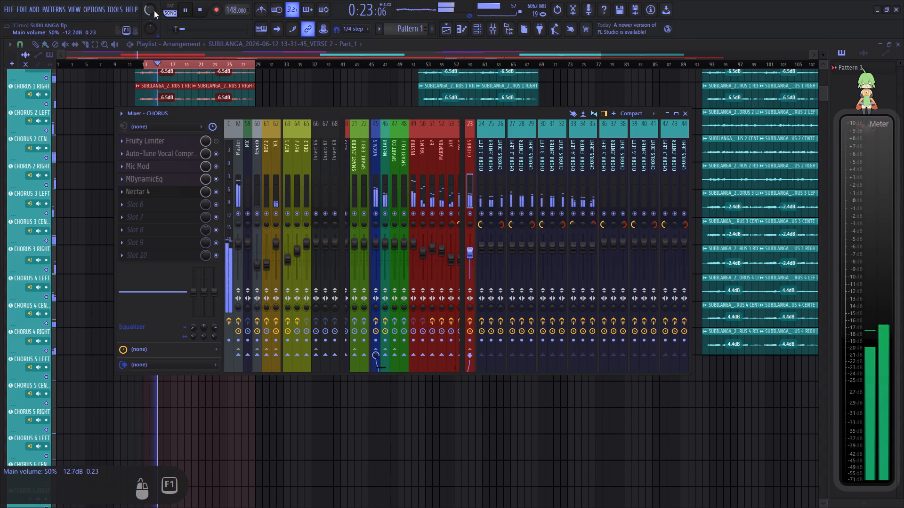
pyautogui.scroll(1, 154, 11)
pyautogui.scroll(-14, 154, 11)
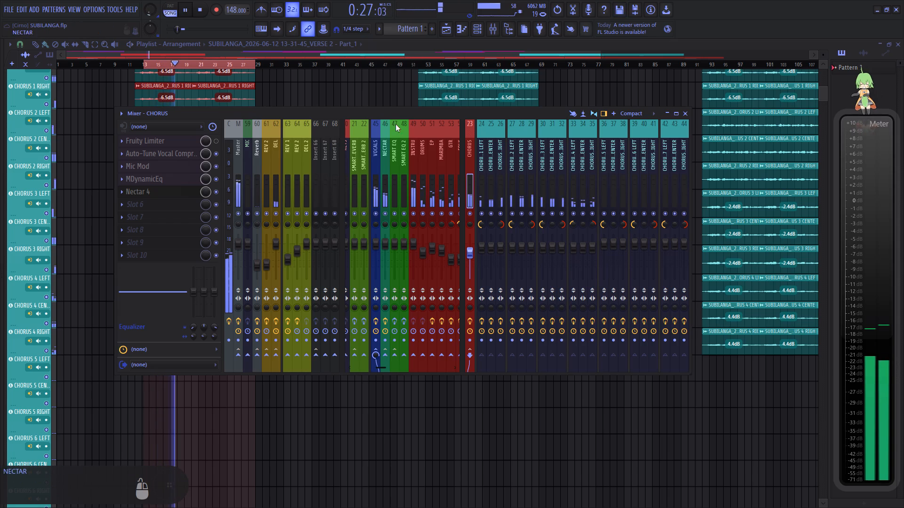
# In the CHORUS bus's MDynamicEq, shift band 1 slightly with about +0.26 dB gain and set band 4's gain to about -1.85 dB.
pyautogui.moveTo(415, 115); pyautogui.dragTo(352, 117)
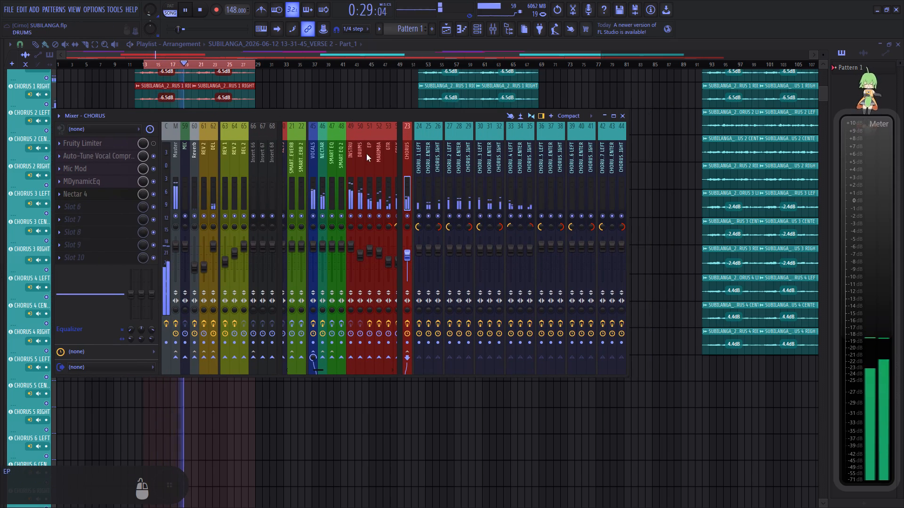
pyautogui.click(110, 183)
pyautogui.click(119, 230)
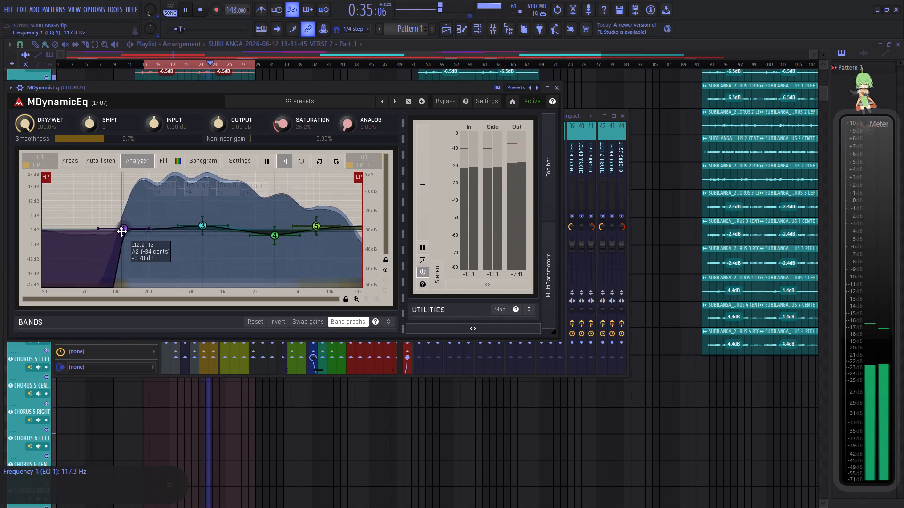
pyautogui.moveTo(121, 231); pyautogui.dragTo(126, 232)
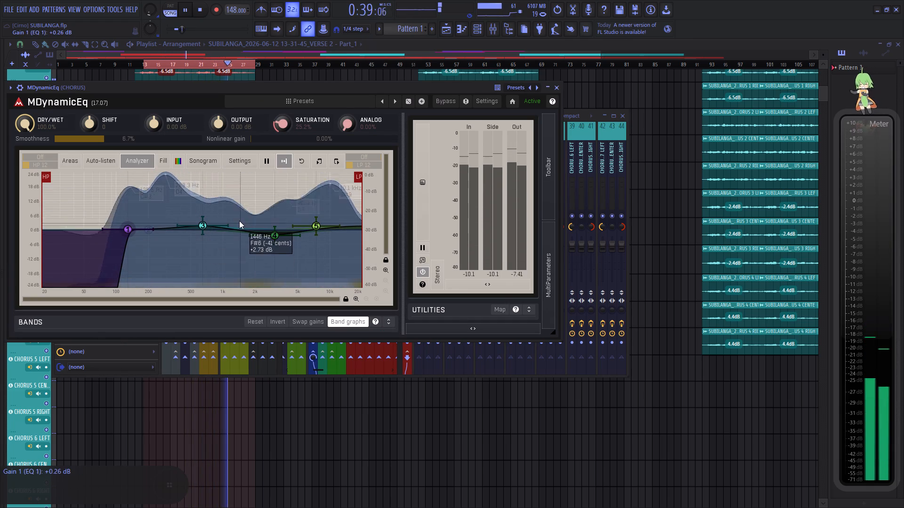
pyautogui.click(273, 235)
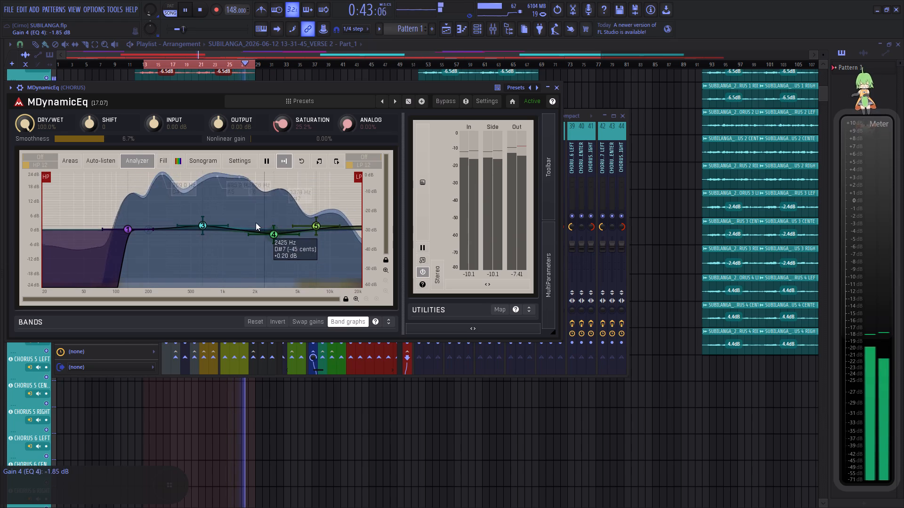
# Set MDynamicEq's smoothness to about 7.8% and its saturation to about 34.4% on the CHORUS bus, closing the plugin when done.
pyautogui.click(135, 140)
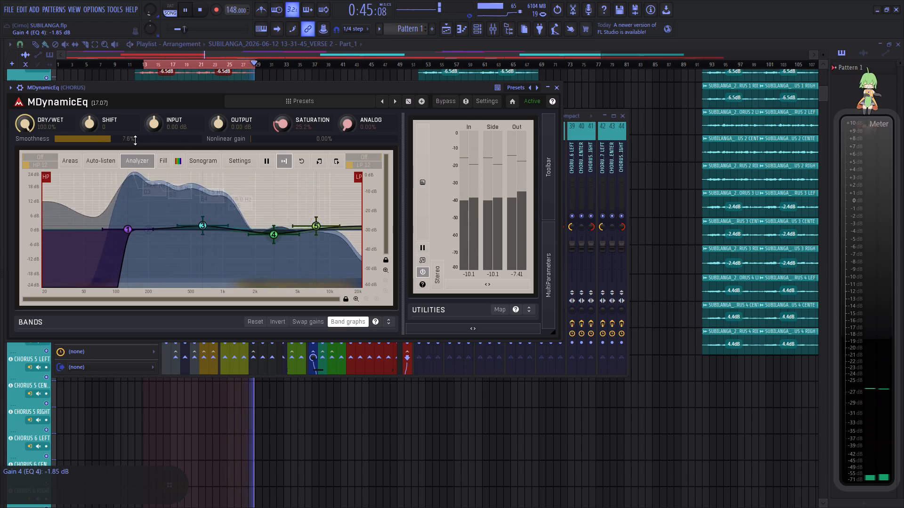
pyautogui.click(280, 127)
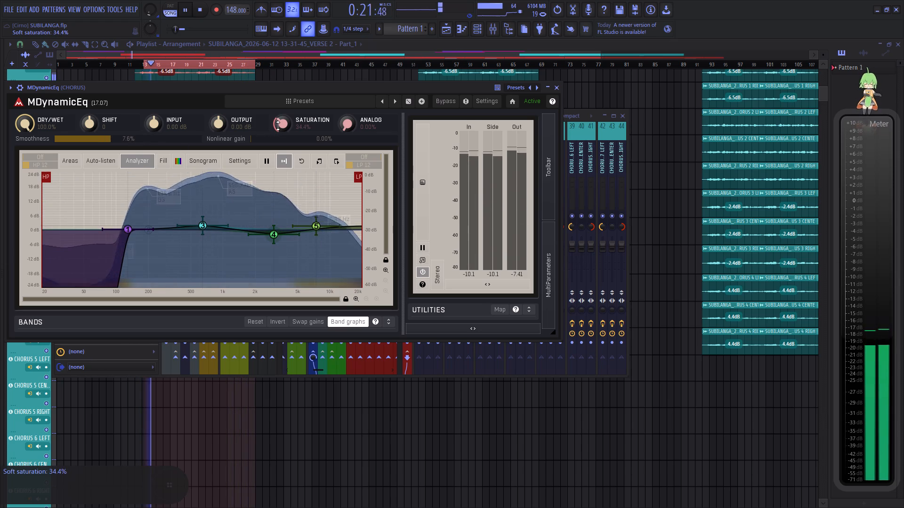
pyautogui.click(555, 89)
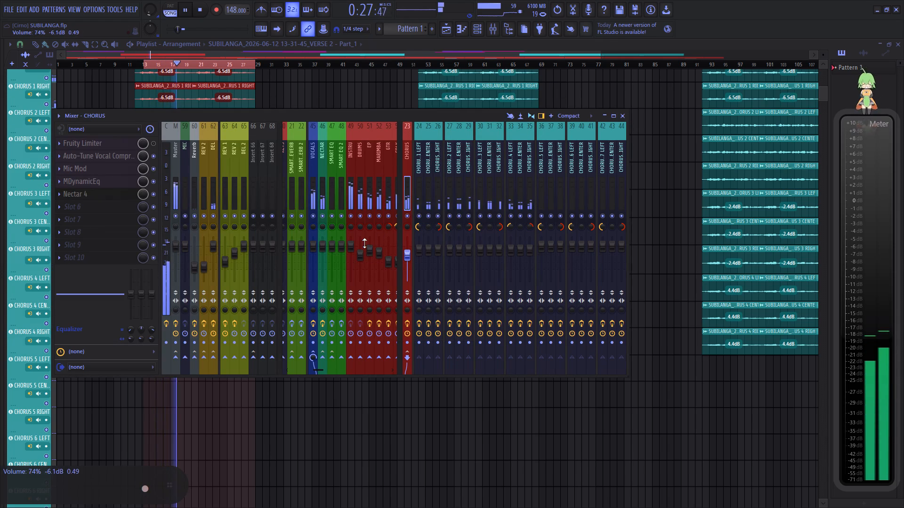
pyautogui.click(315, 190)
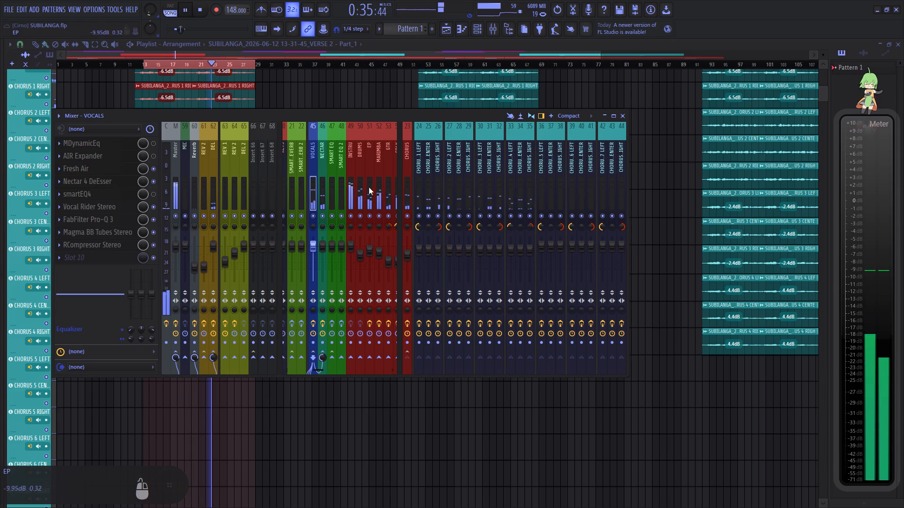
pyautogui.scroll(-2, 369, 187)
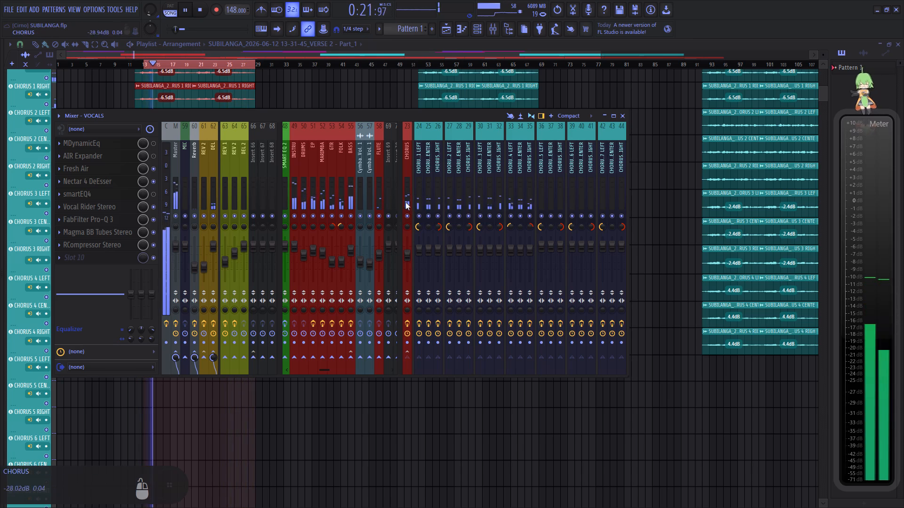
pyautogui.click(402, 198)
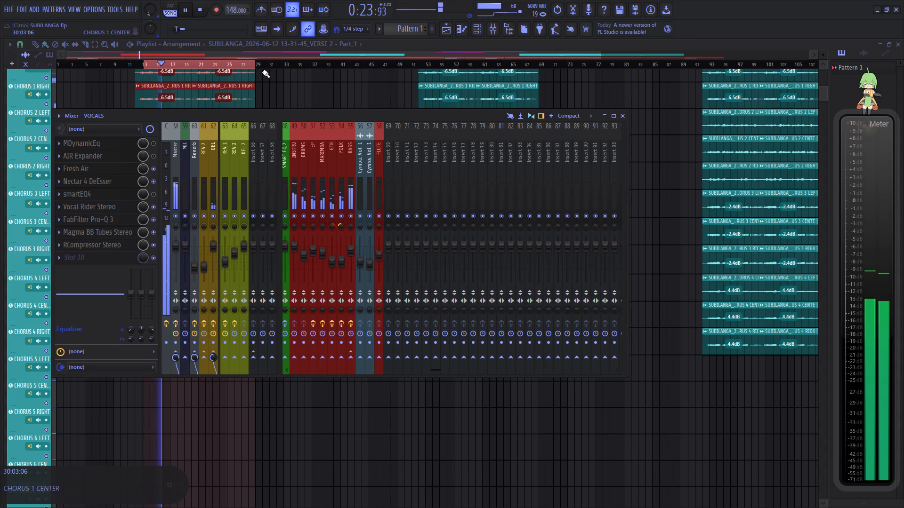
# Clear the chorus loop range, play from about bar 27 and solo the FLUTE track in the playlist.
pyautogui.tripleClick(241, 63)
pyautogui.scroll(-15, 279, 254)
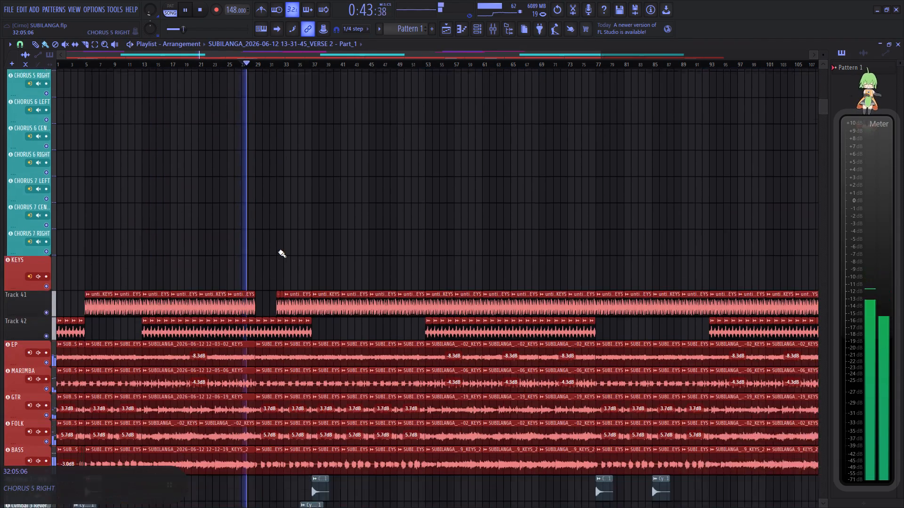
pyautogui.scroll(-7, 278, 251)
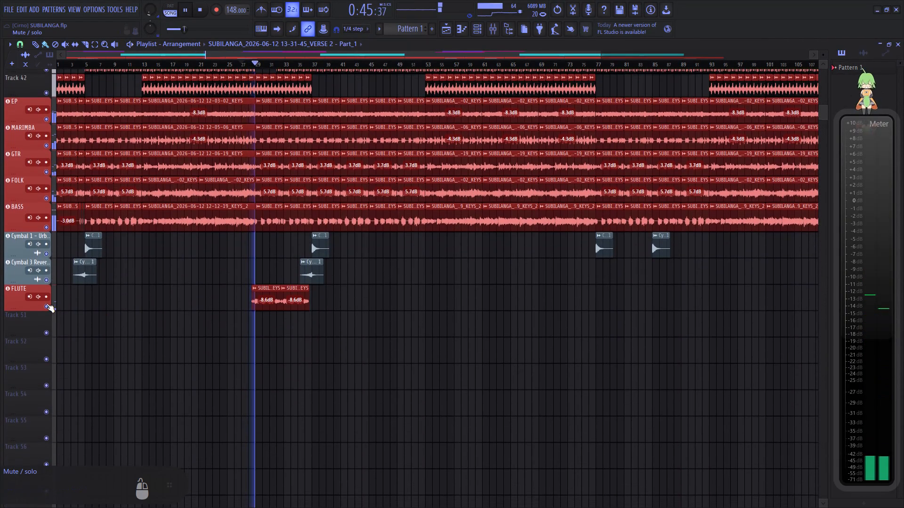
pyautogui.rightClick(45, 305)
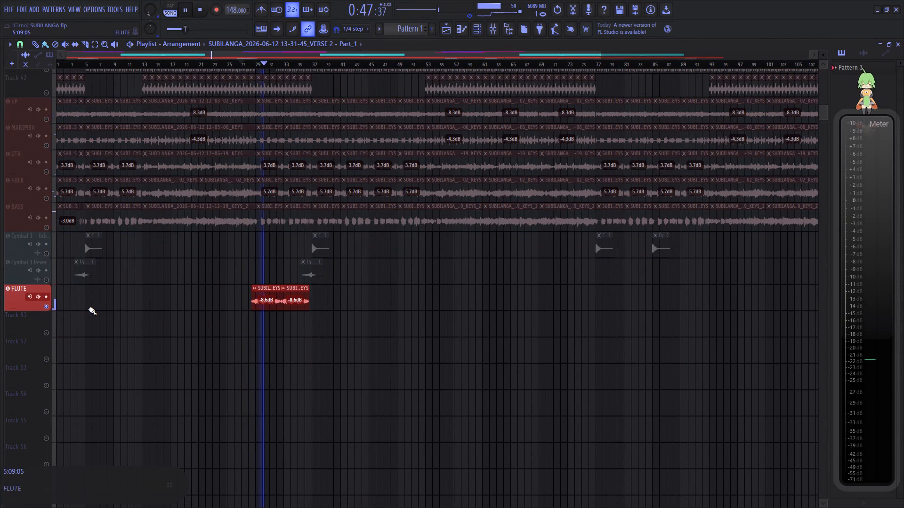
# Set a loop range over the flute section from bar 29 to about bar 35.
pyautogui.click(497, 28)
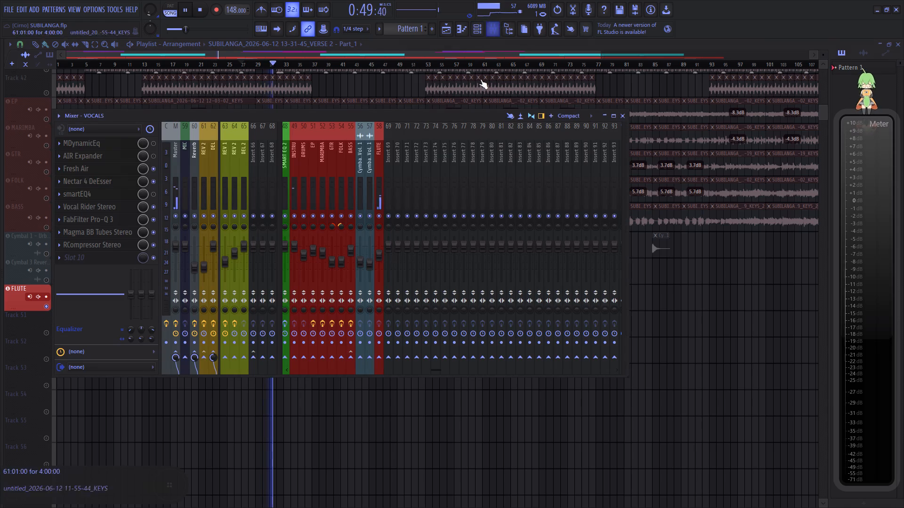
pyautogui.click(399, 56)
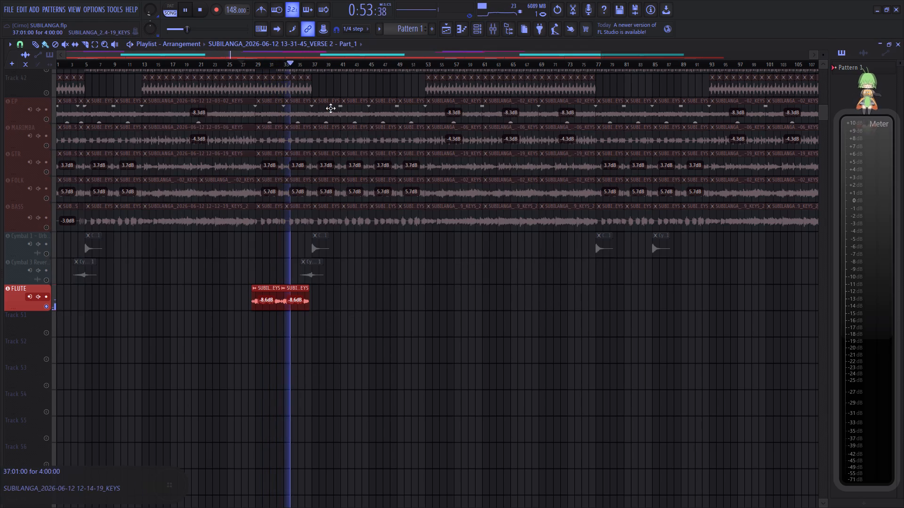
pyautogui.keyDown('ctrl'); pyautogui.moveTo(258, 65); pyautogui.dragTo(300, 71); pyautogui.keyUp('ctrl')
# Insert Fruity Reeverb 2 in the first effect slot of the FLUTE mixer track and set its room size to 100.
pyautogui.click(488, 32)
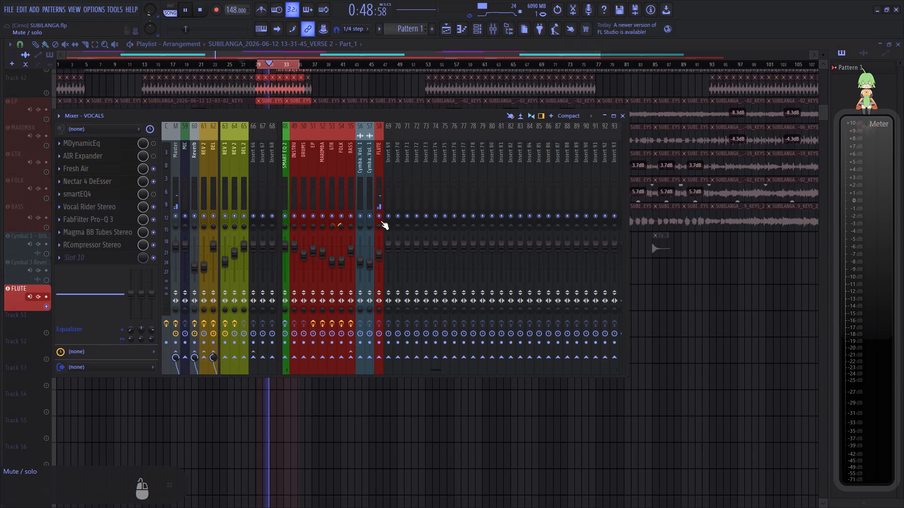
pyautogui.click(377, 199)
pyautogui.click(108, 142)
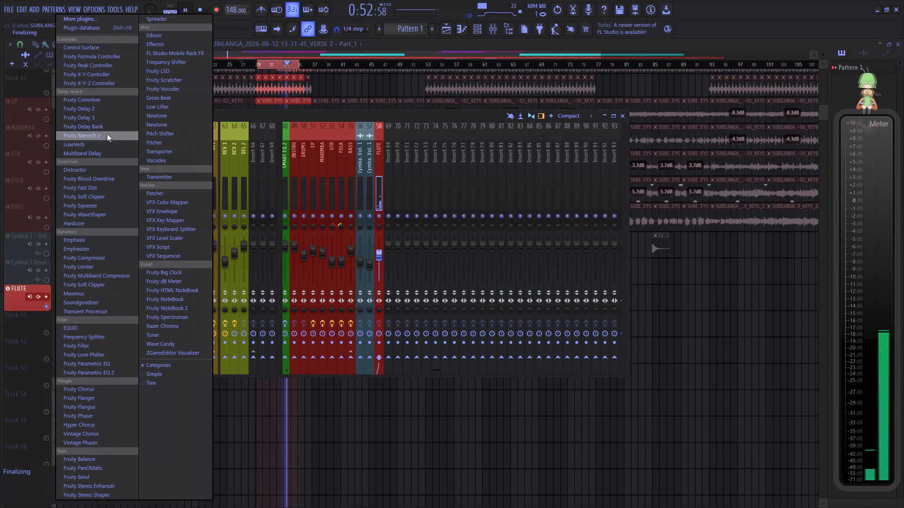
pyautogui.click(108, 138)
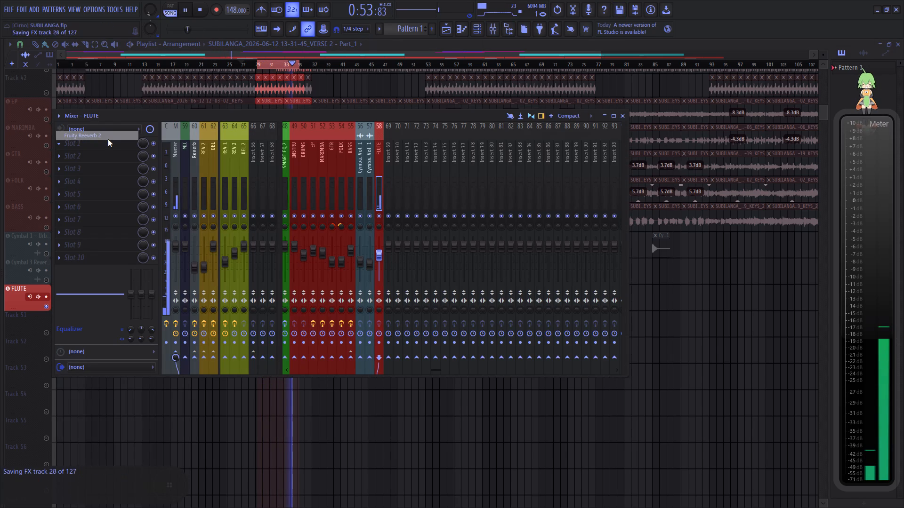
pyautogui.moveTo(129, 196); pyautogui.dragTo(151, 84)
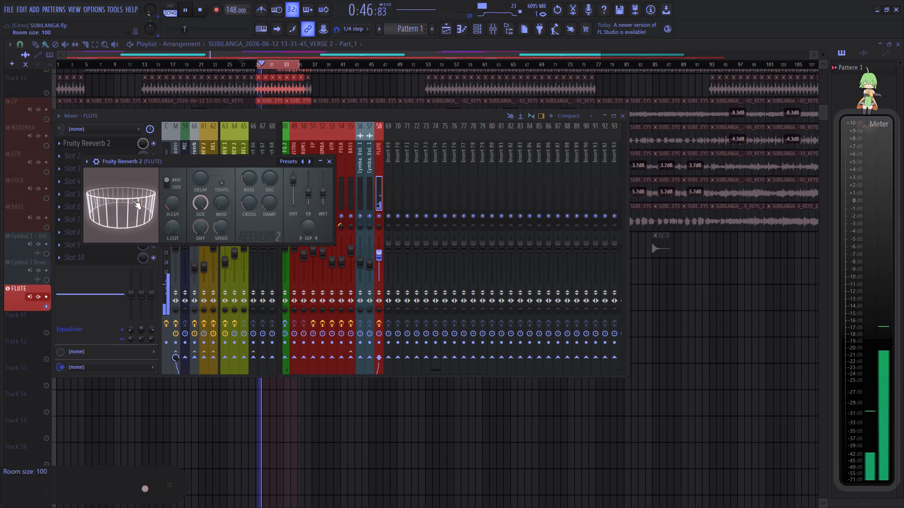
pyautogui.scroll(-6, 310, 222)
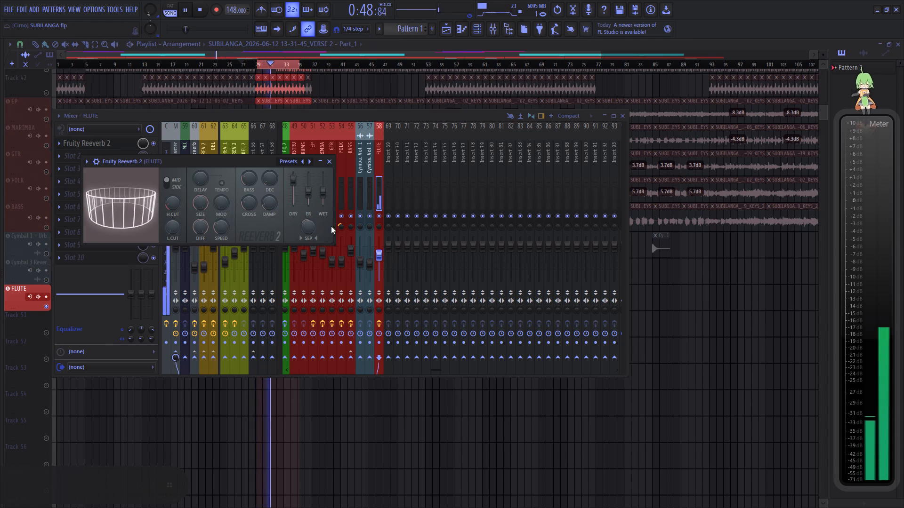
# Raise the FLUTE mixer track's volume to slightly above 81% (-4.5 dB), closing the reverb and mixer windows.
pyautogui.scroll(1, 382, 257)
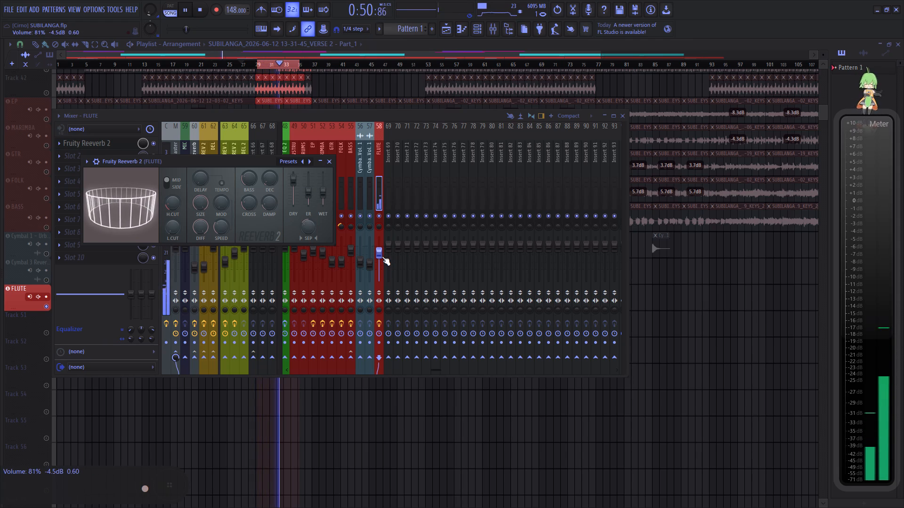
pyautogui.click(331, 163)
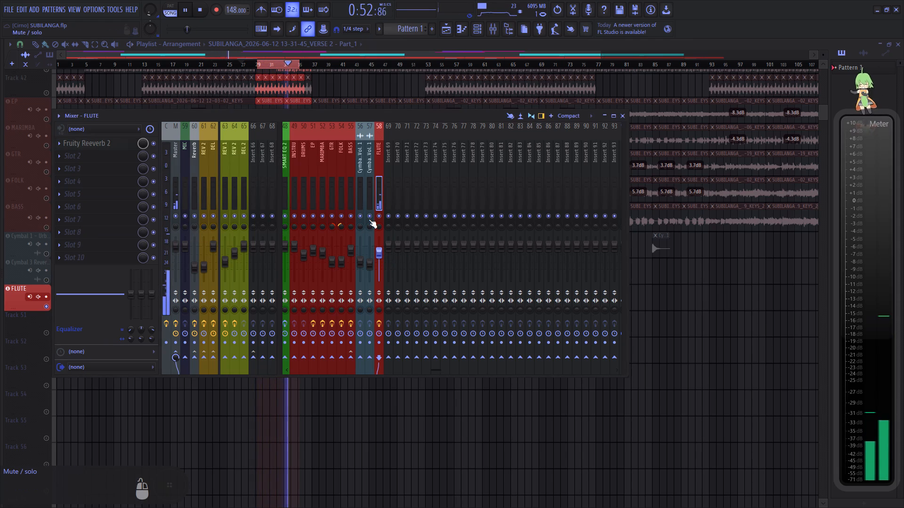
pyautogui.scroll(1, 379, 254)
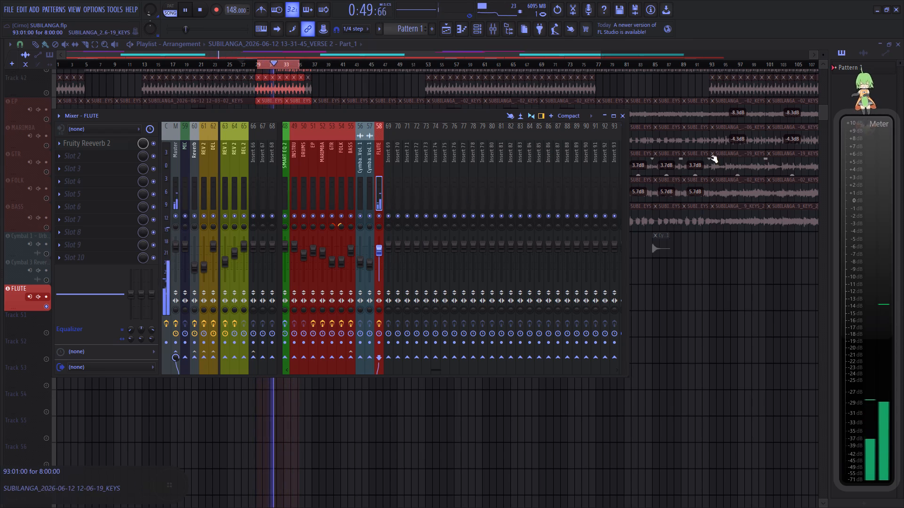
pyautogui.click(621, 119)
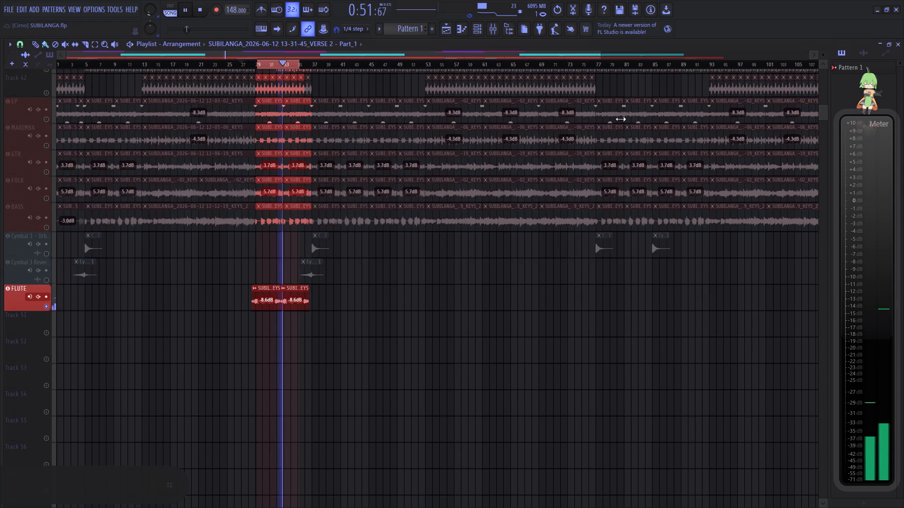
# Unsolo the FLUTE track and raise the project's main volume to hear it with the full arrangement.
pyautogui.rightClick(47, 305)
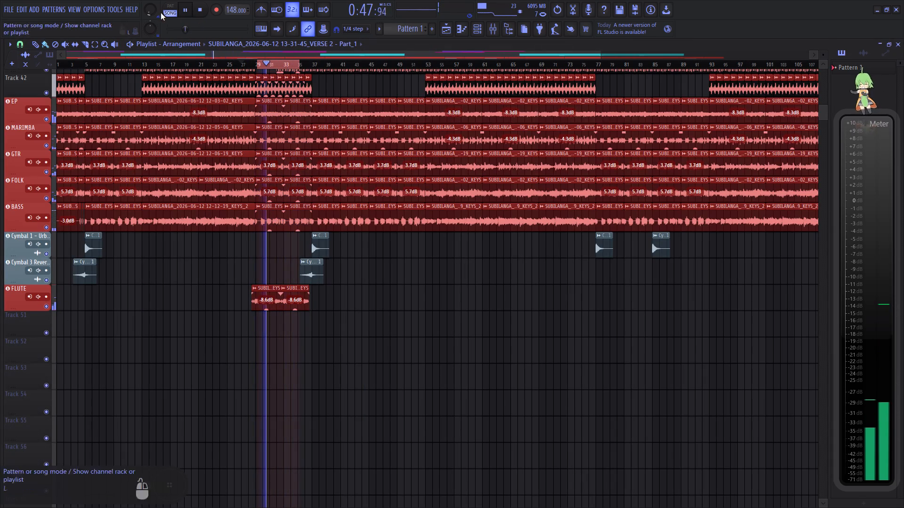
pyautogui.scroll(8, 151, 10)
pyautogui.scroll(3, 259, 101)
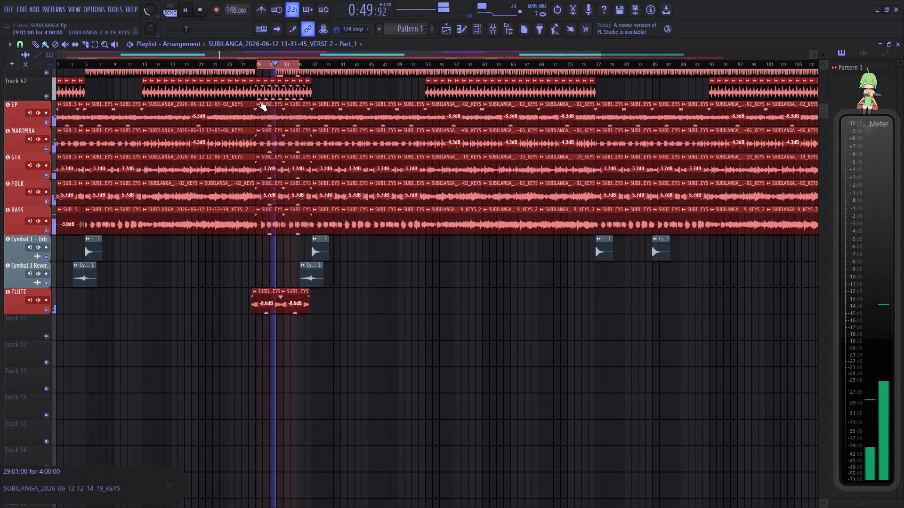
# Clear the flute loop range and play the arrangement from about bar 27.
pyautogui.scroll(2, 259, 101)
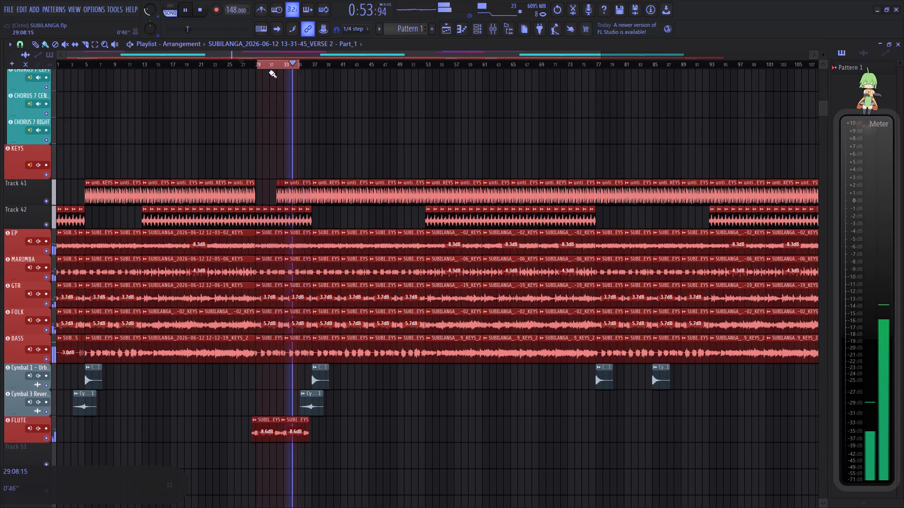
pyautogui.click(252, 63)
pyautogui.doubleClick(245, 63)
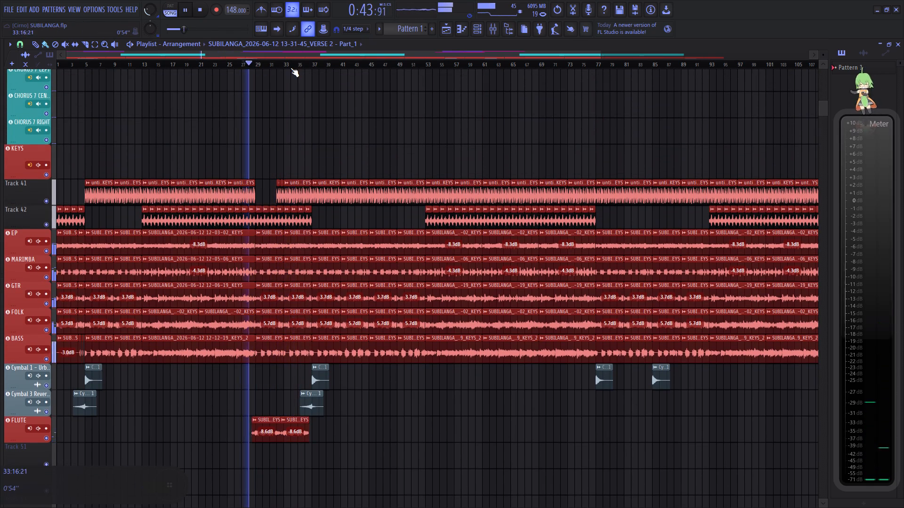
# Add a Cymbal 1 - Urban Pack Vol. 1 clip at bar 32 and lower its clip gain to -3.6 dB.
pyautogui.scroll(7, 292, 63)
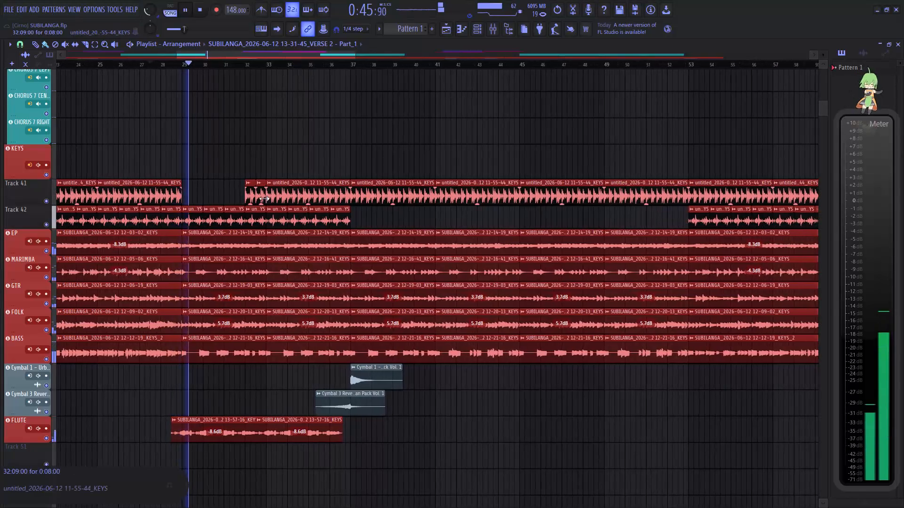
pyautogui.click(365, 378)
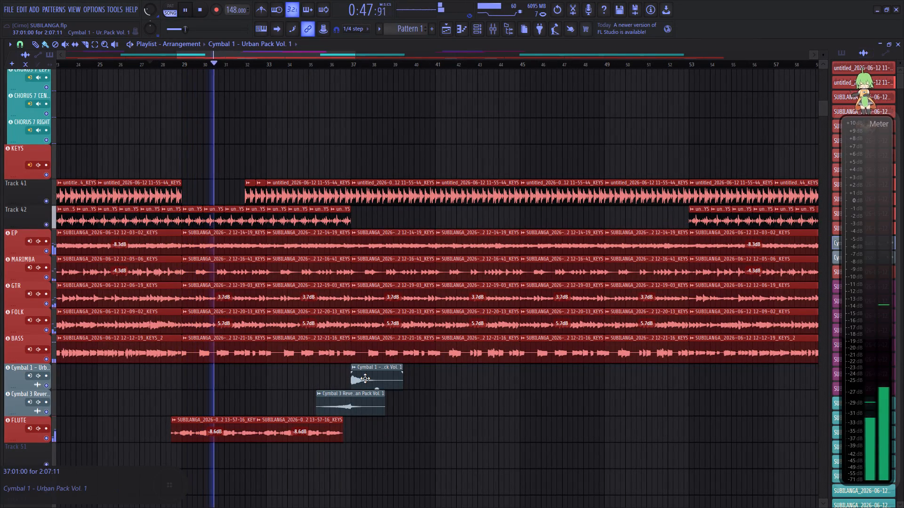
pyautogui.press('space')
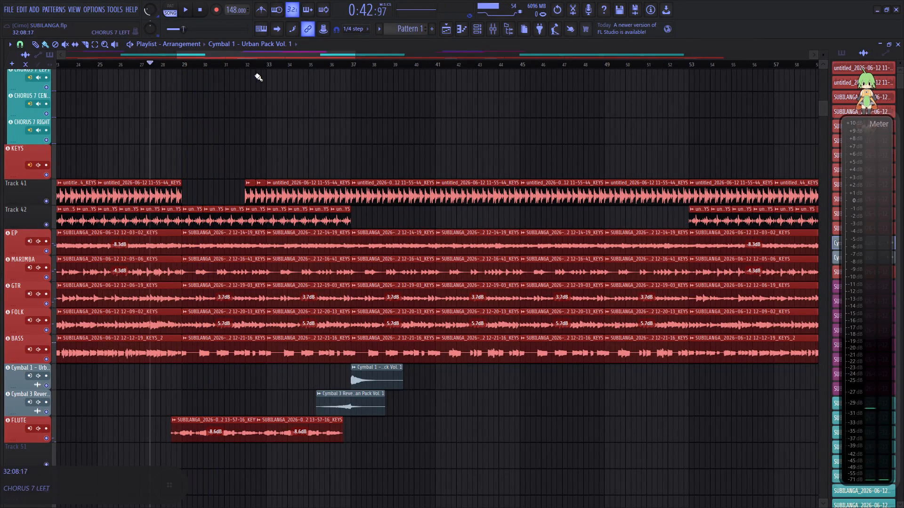
pyautogui.scroll(6, 250, 64)
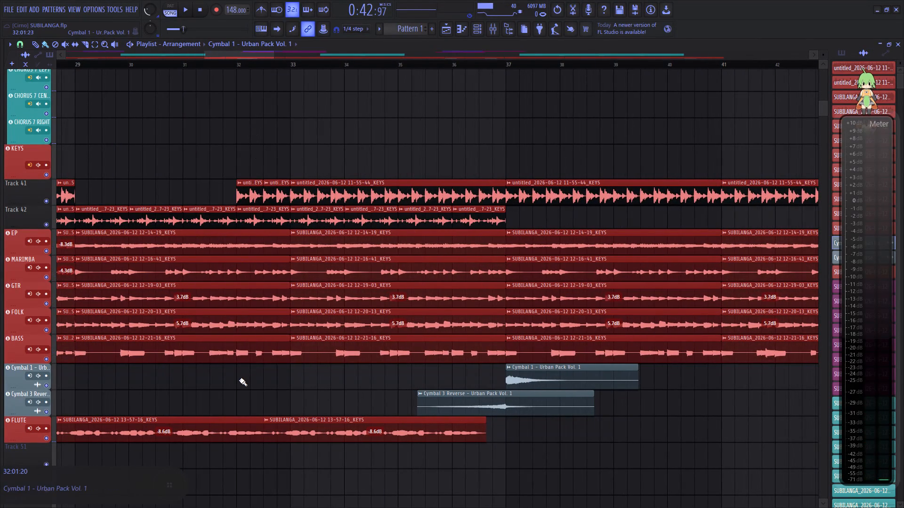
pyautogui.click(239, 380)
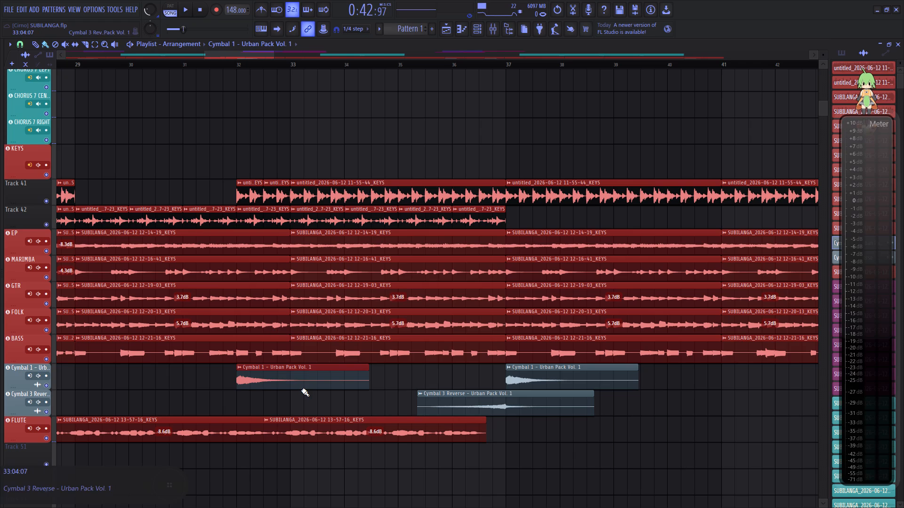
pyautogui.moveTo(300, 388); pyautogui.dragTo(296, 424)
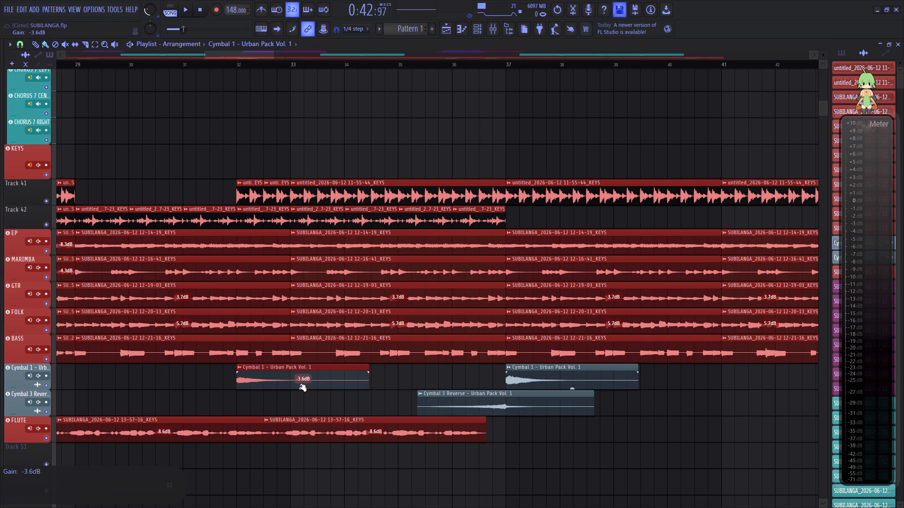
# Play the arrangement from about bar 31, then from just before bar 27, to check the transition.
pyautogui.click(197, 61)
pyautogui.press('space')
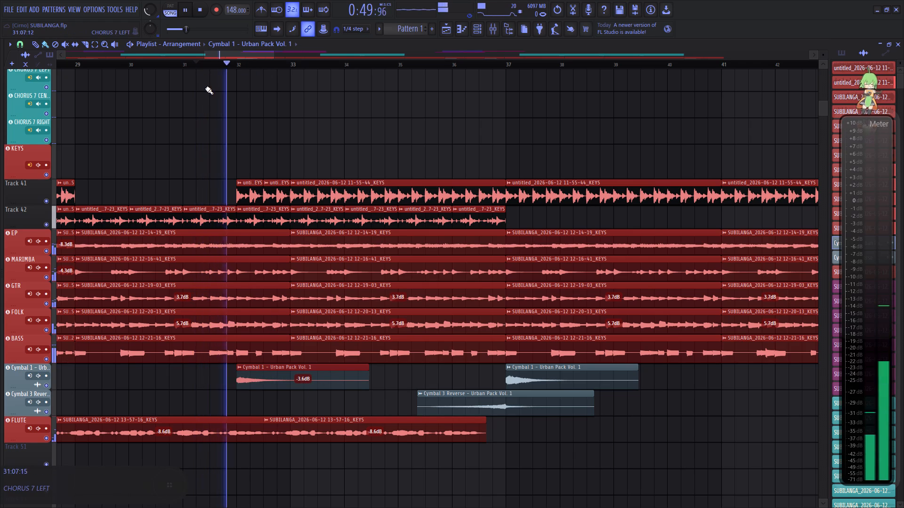
pyautogui.press('space')
pyautogui.scroll(-9, 339, 63)
pyautogui.scroll(5, 291, 64)
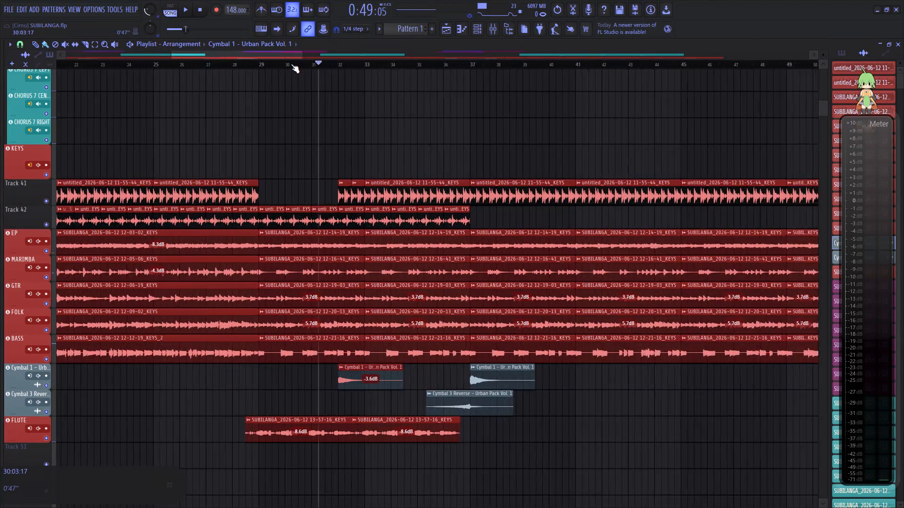
pyautogui.scroll(3, 291, 64)
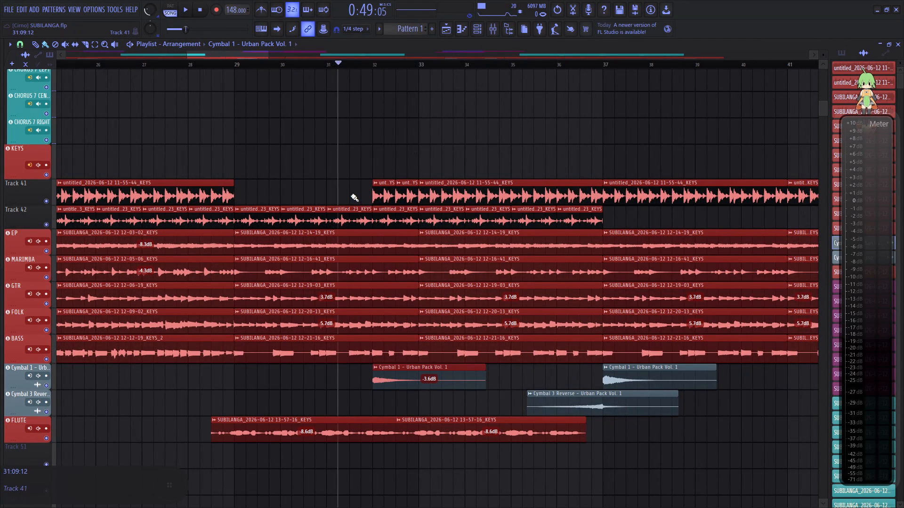
pyautogui.click(131, 63)
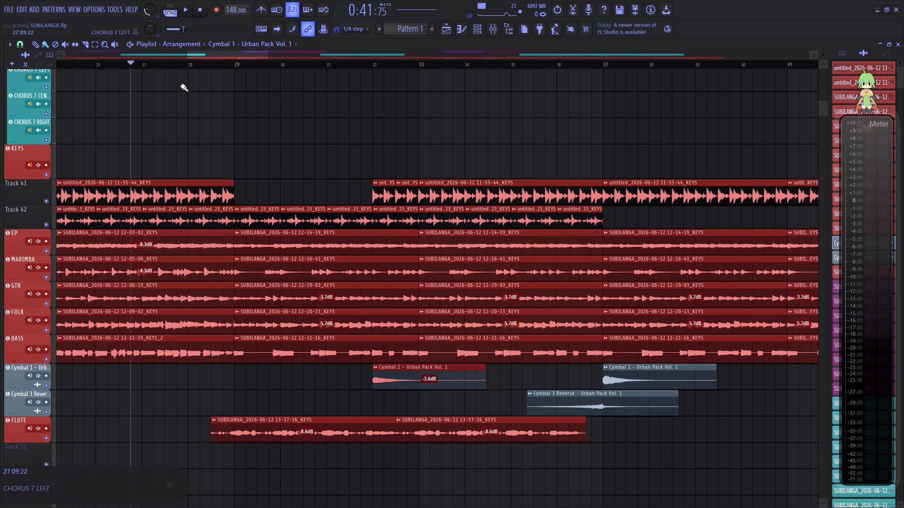
pyautogui.press('space')
# Extend the Track 41 clip ending at bar 29 to about two and a half steps past the bar, changing the playlist snap for finer trimming.
pyautogui.moveTo(233, 199); pyautogui.dragTo(240, 203)
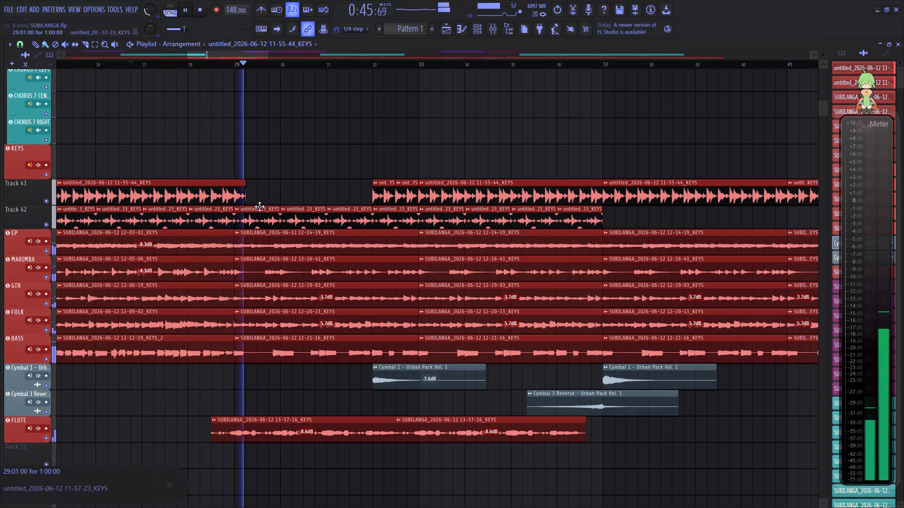
pyautogui.press('space')
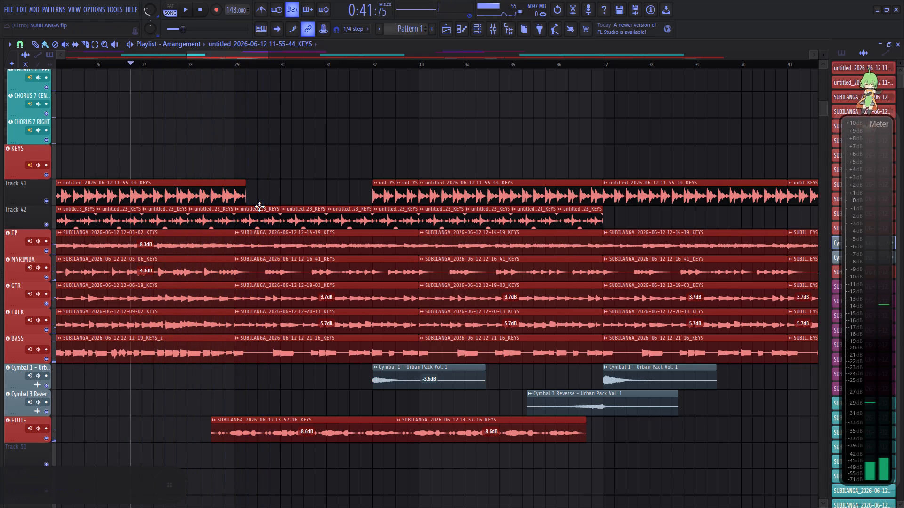
pyautogui.click(43, 42)
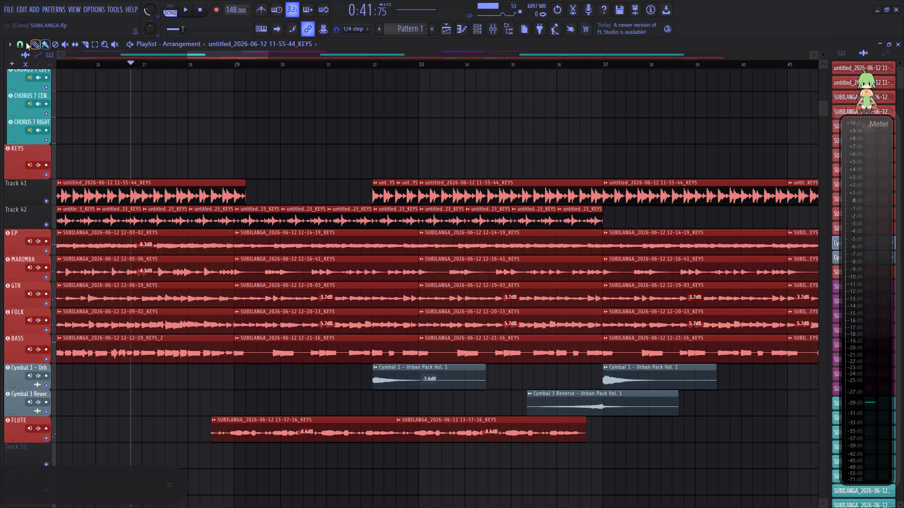
pyautogui.click(23, 43)
pyautogui.click(34, 87)
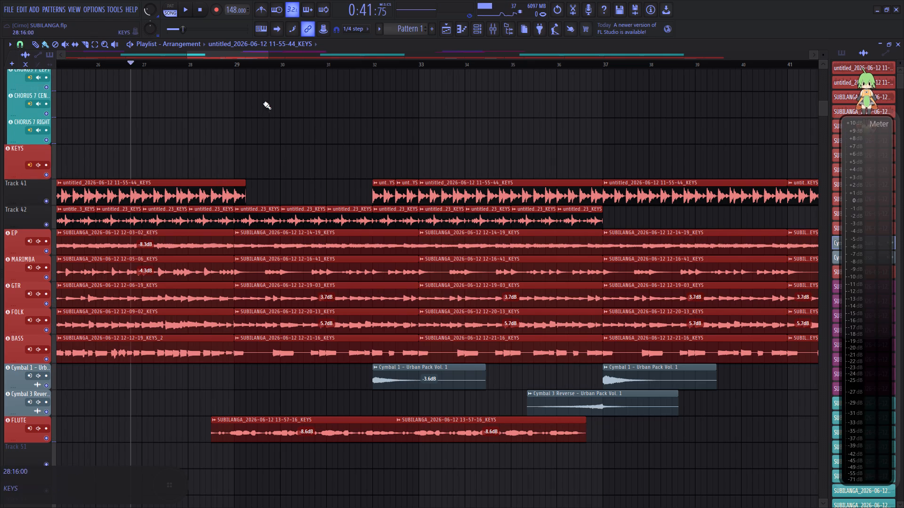
pyautogui.scroll(5, 253, 66)
pyautogui.moveTo(233, 204); pyautogui.dragTo(224, 205)
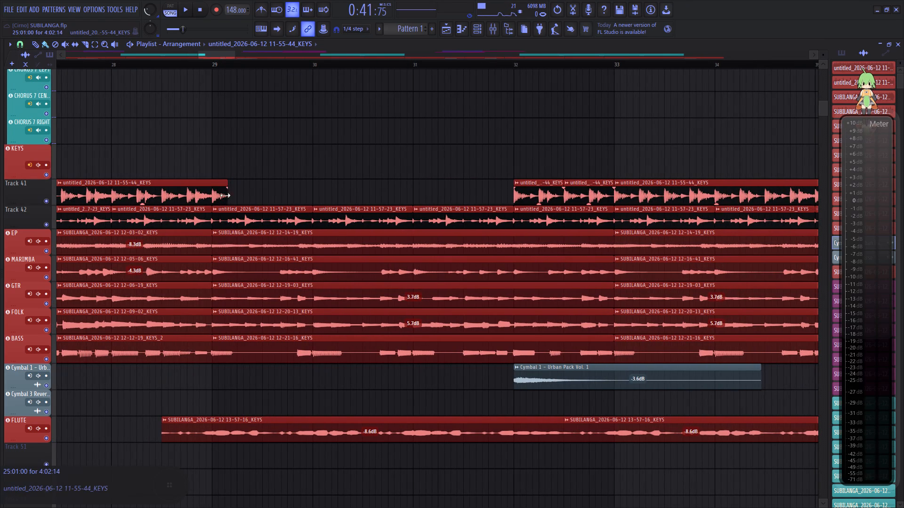
pyautogui.scroll(11, 227, 66)
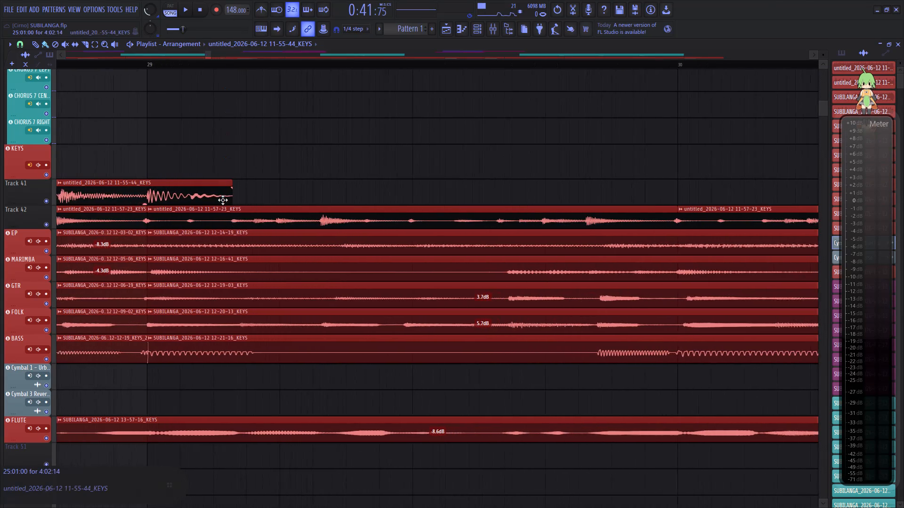
pyautogui.click(230, 197)
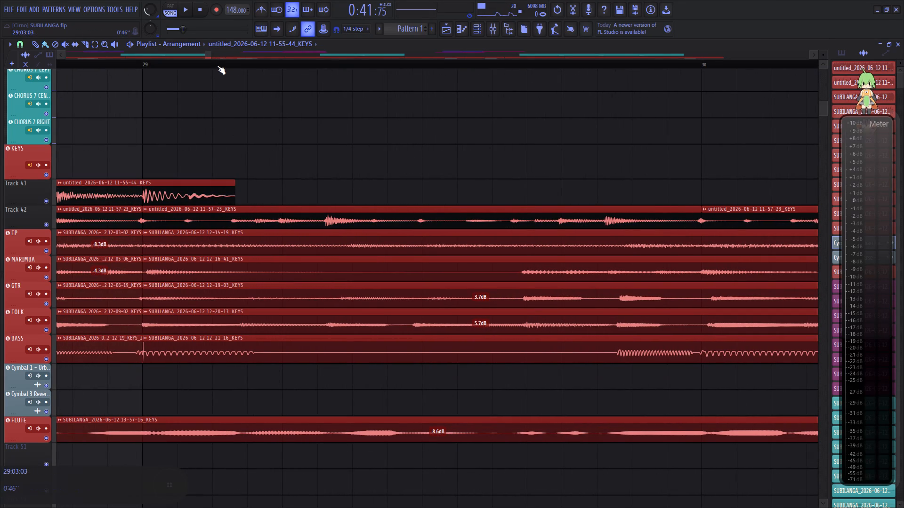
# Save the project.
pyautogui.scroll(-15, 217, 65)
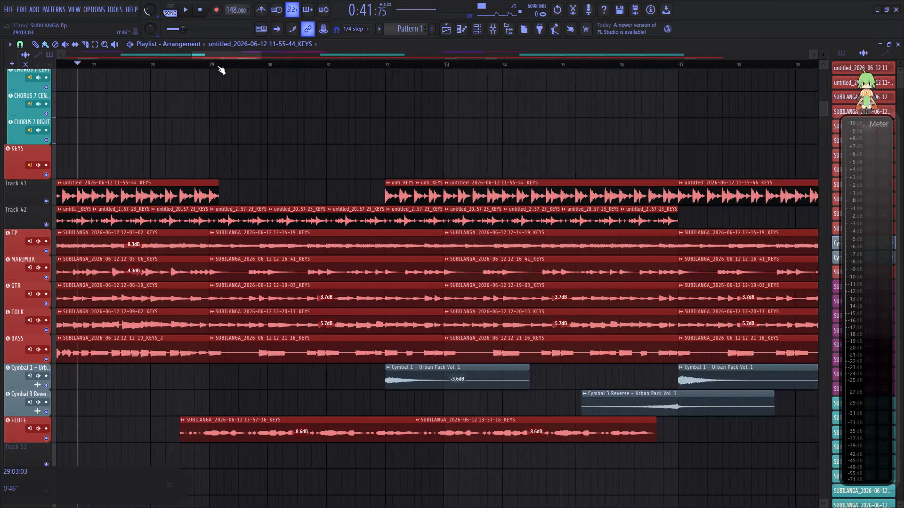
pyautogui.scroll(-1, 217, 65)
pyautogui.hotkey('ctrl', 's')
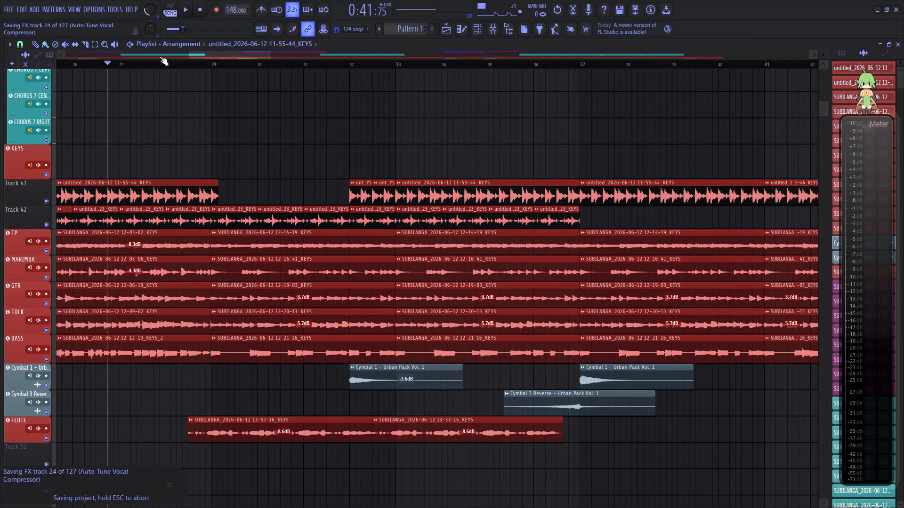
# Set the playlist snap to Beat and place a copy of the bar 32 Cymbal 1 clip at bar 29.
pyautogui.click(45, 45)
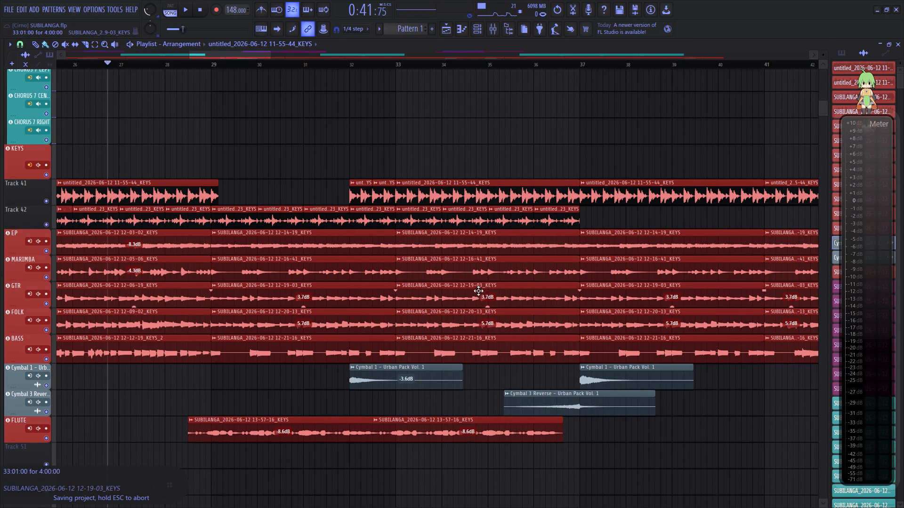
pyautogui.click(387, 375)
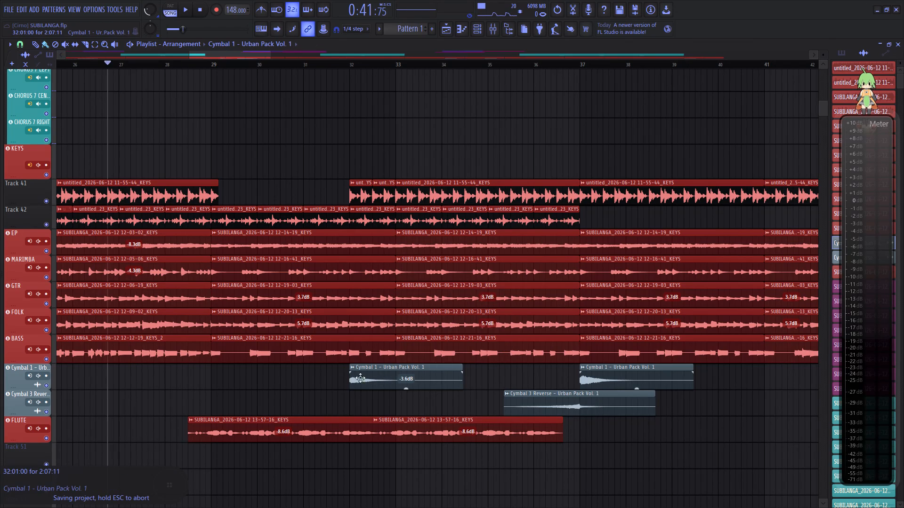
pyautogui.click(19, 44)
pyautogui.click(38, 175)
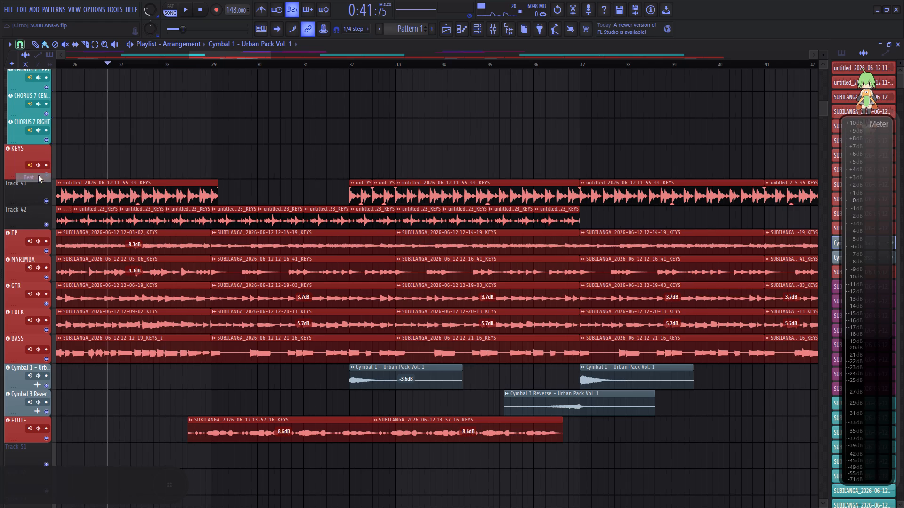
pyautogui.click(215, 377)
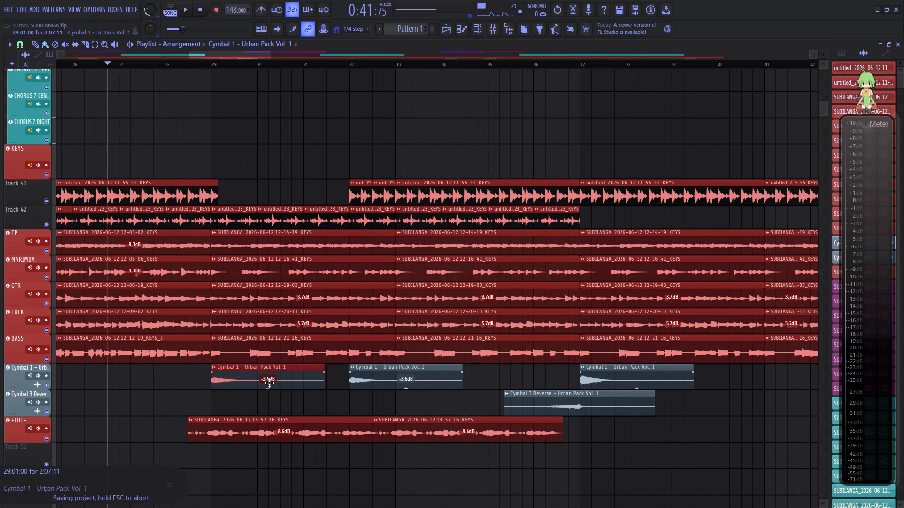
# Lower the gain of the Cymbal 1 clip at bar 29 to -9.0 dB.
pyautogui.moveTo(268, 389); pyautogui.dragTo(264, 428)
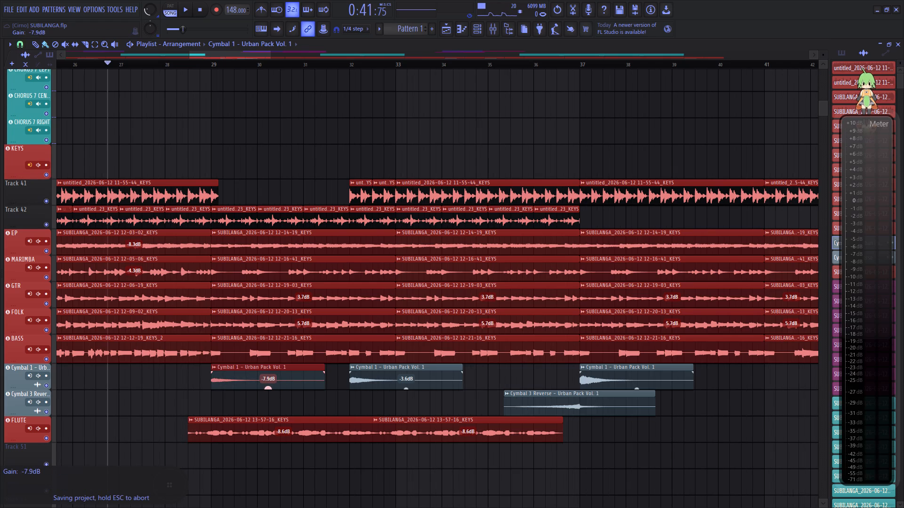
pyautogui.moveTo(264, 428); pyautogui.dragTo(262, 437)
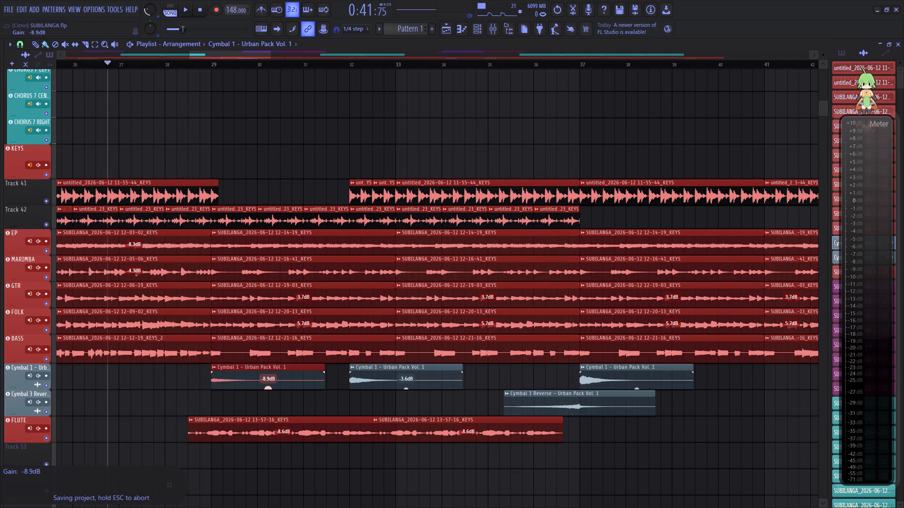
pyautogui.moveTo(262, 437); pyautogui.dragTo(263, 438)
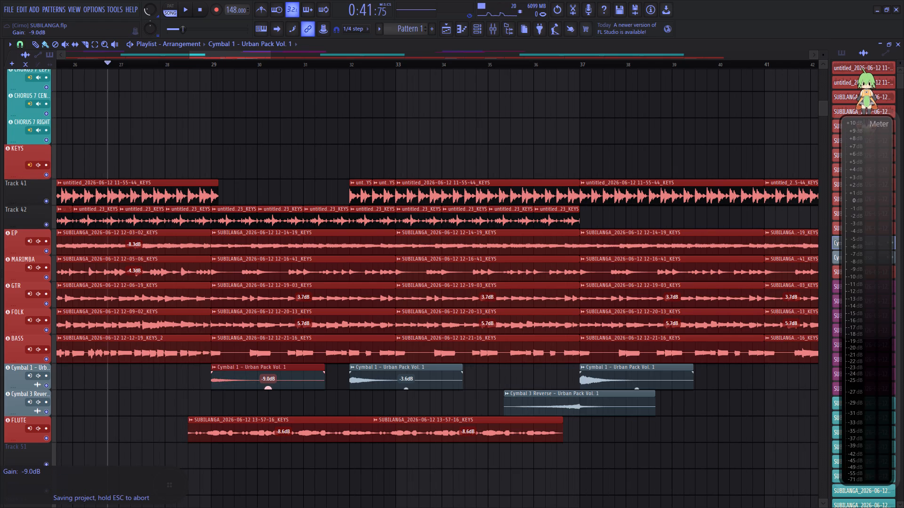
pyautogui.moveTo(263, 438); pyautogui.dragTo(263, 438)
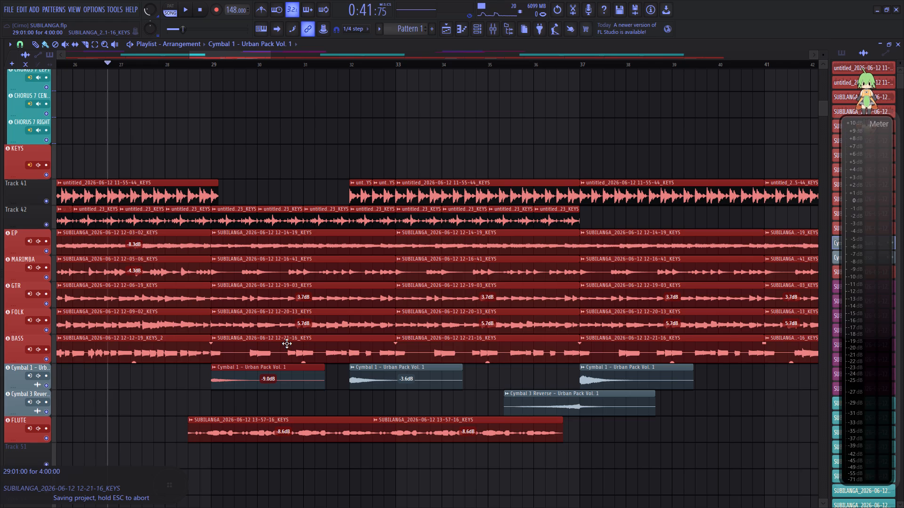
# Briefly play from just before bar 27, move the playhead to about bar 28 and save the project.
pyautogui.press('space')
pyautogui.press('space')
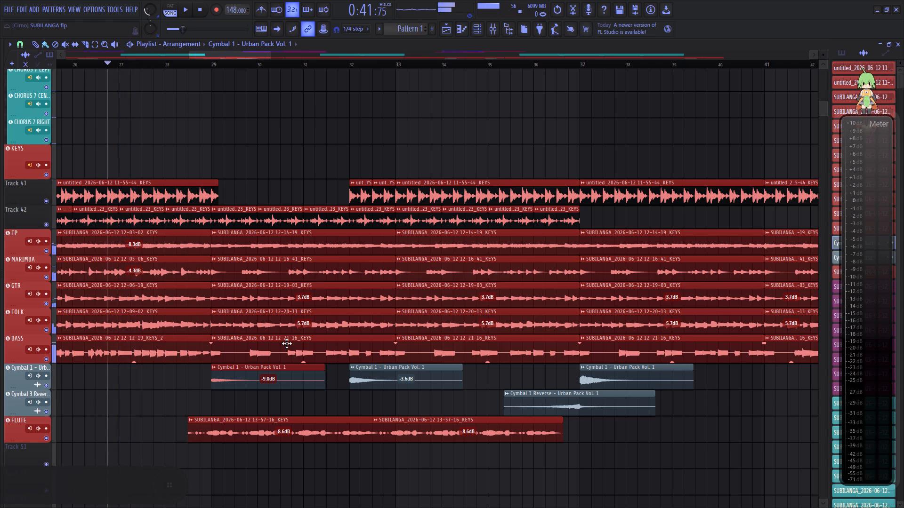
pyautogui.click(162, 65)
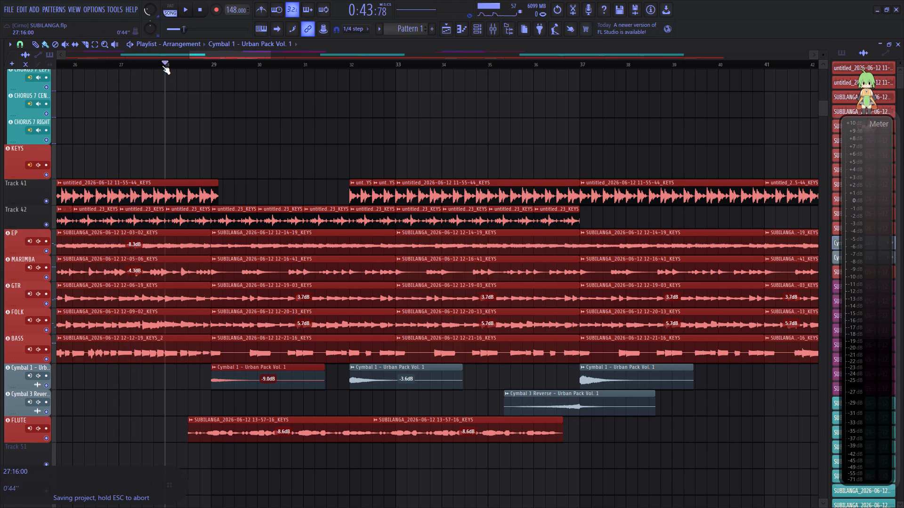
pyautogui.hotkey('ctrl', 's')
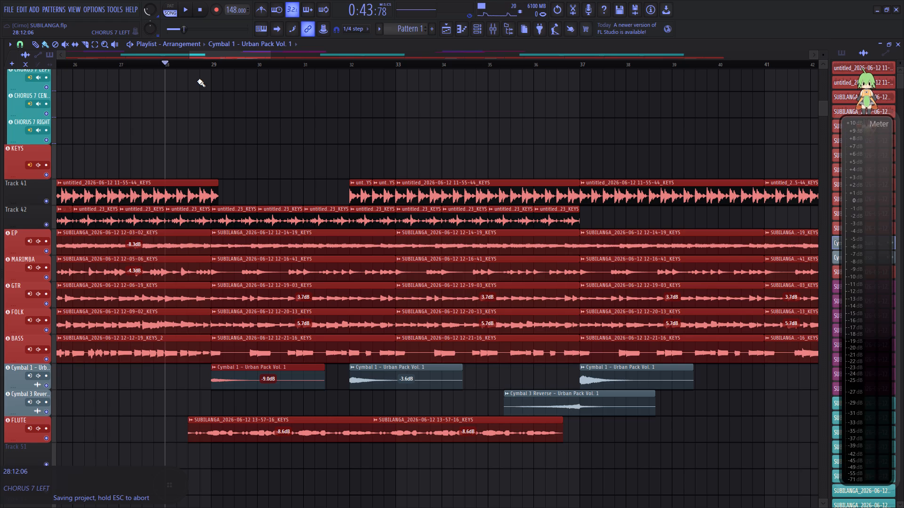
# Play the arrangement from bar 27 to hear the transition with the new cymbal at bar 29.
pyautogui.click(121, 65)
pyautogui.scroll(-7, 121, 65)
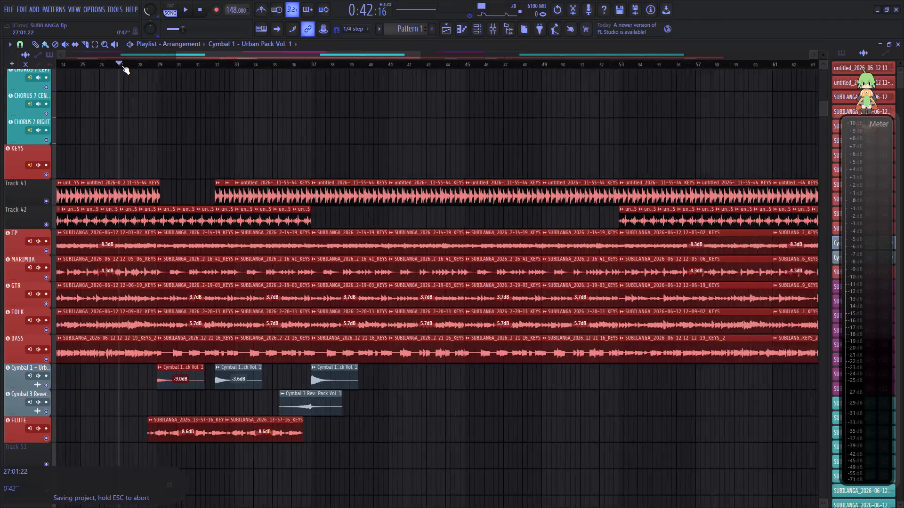
pyautogui.scroll(12, 121, 65)
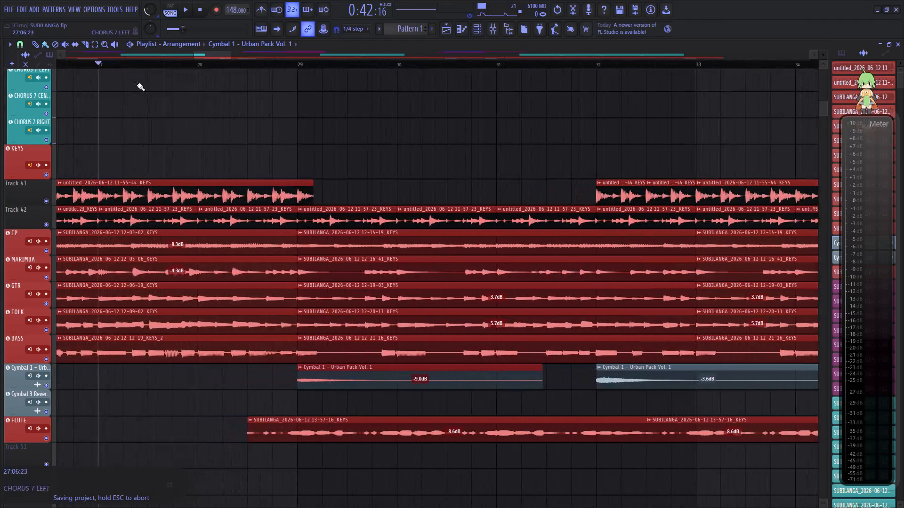
pyautogui.scroll(-2, 151, 5)
pyautogui.scroll(1, 151, 5)
pyautogui.scroll(-1, 151, 5)
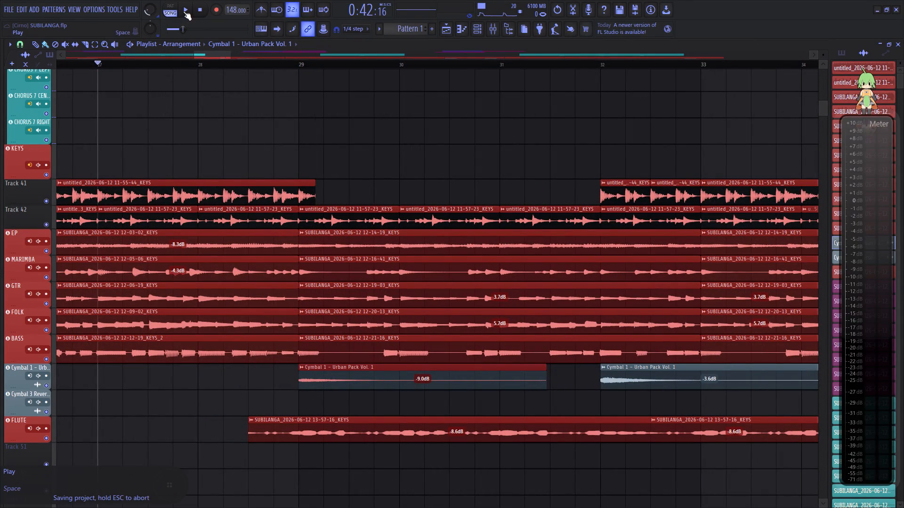
pyautogui.scroll(-1, 153, 10)
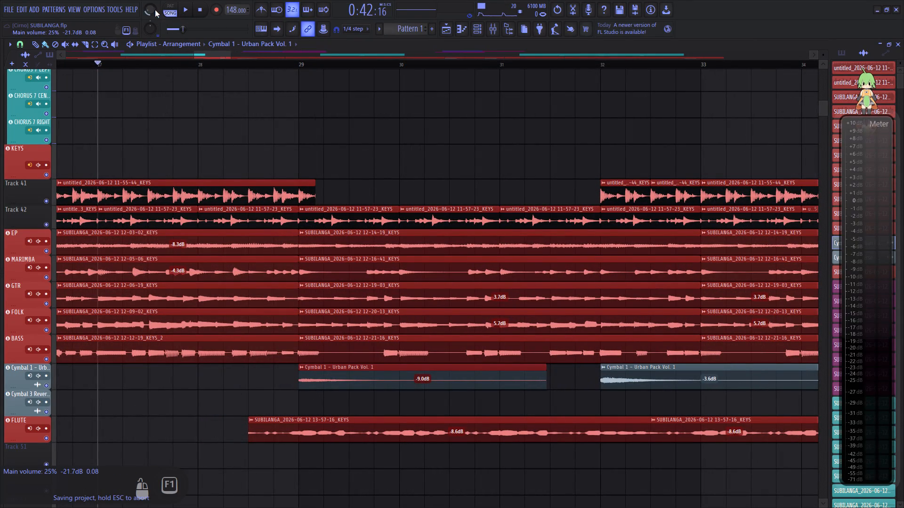
pyautogui.click(180, 9)
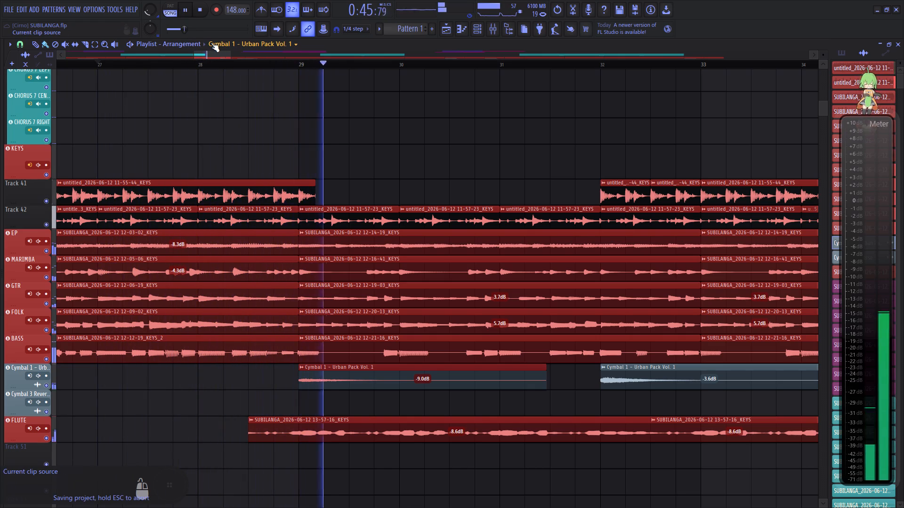
# Play the transition from bar 27 and set the main volume to 22%.
pyautogui.click(206, 10)
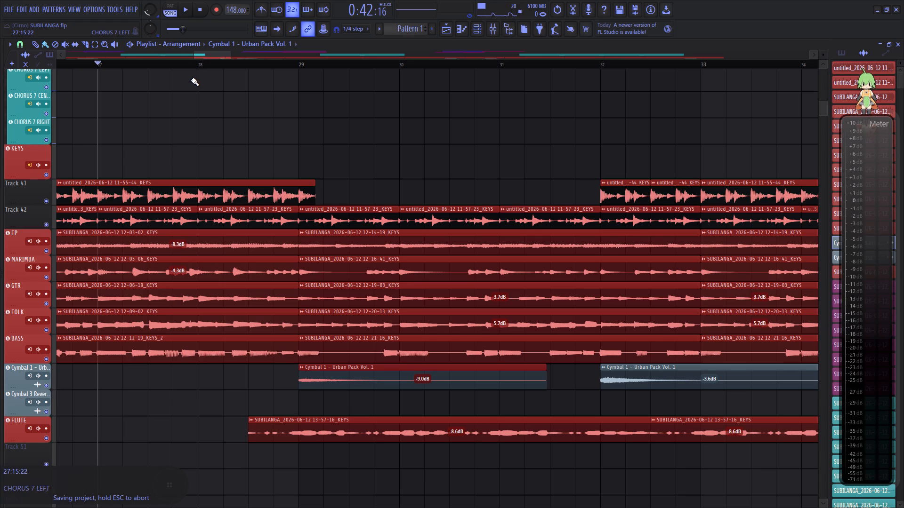
pyautogui.scroll(2, 146, 6)
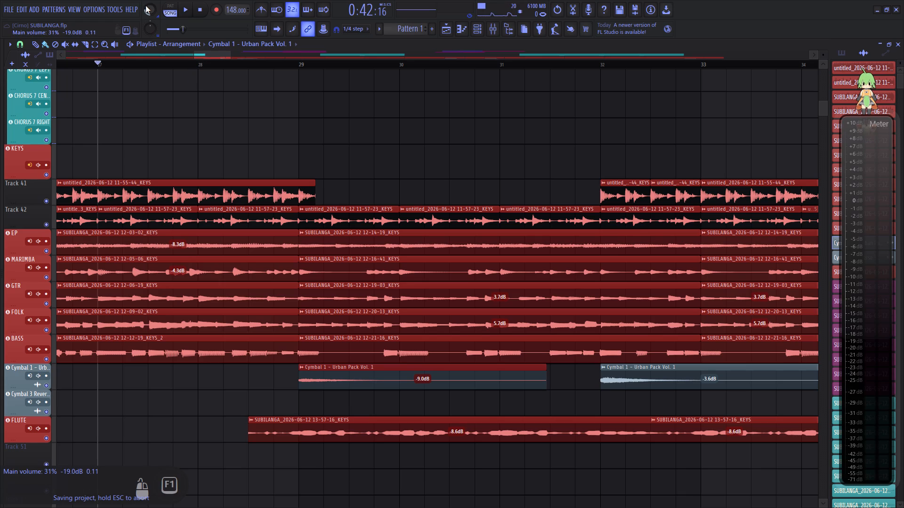
pyautogui.press('space')
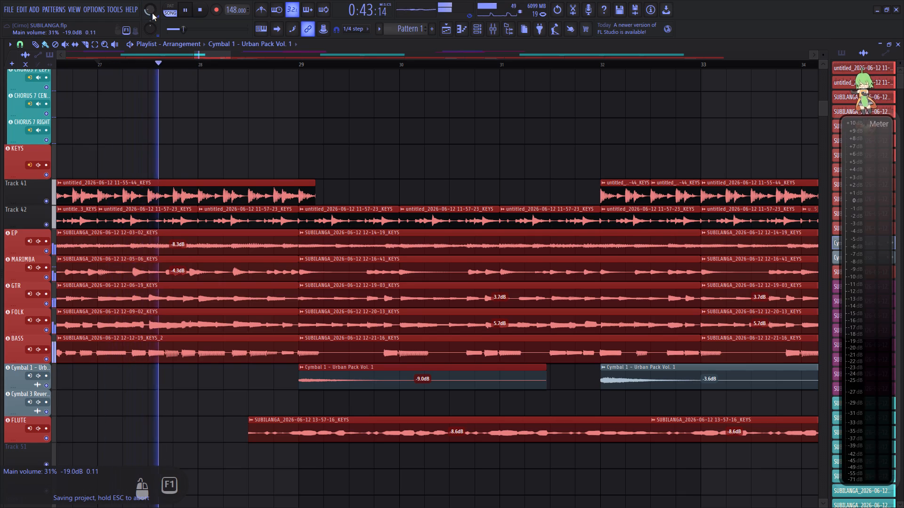
pyautogui.scroll(-3, 153, 11)
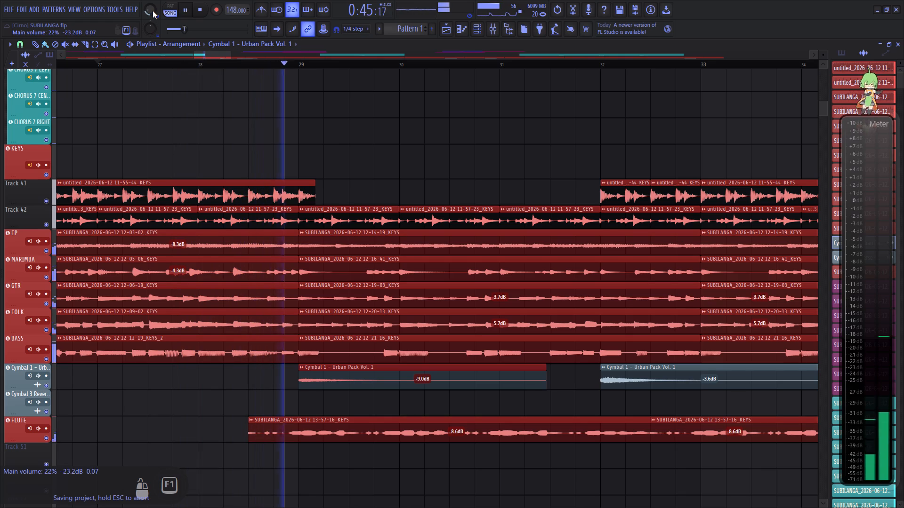
pyautogui.scroll(-3, 333, 69)
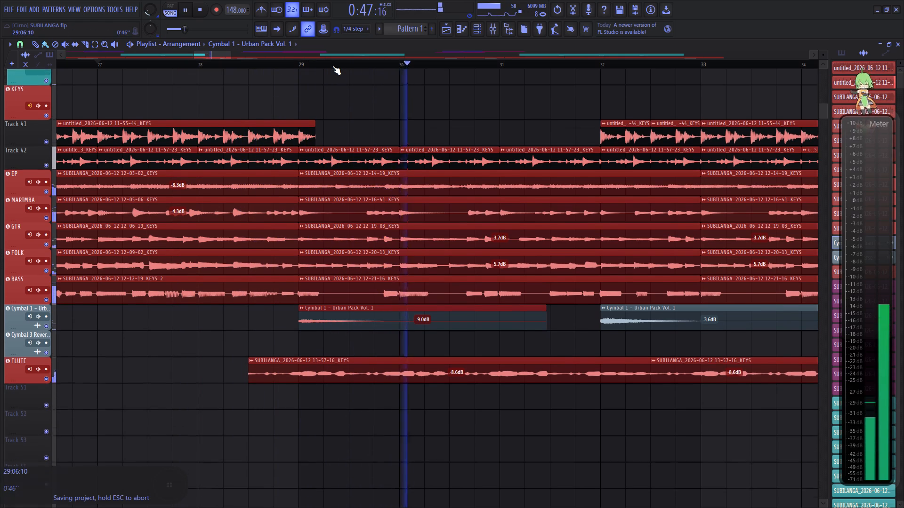
# Move the playback start to about halfway through bar 28 and listen to the transition into bar 29.
pyautogui.scroll(-3, 332, 66)
pyautogui.click(279, 63)
pyautogui.scroll(3, 322, 63)
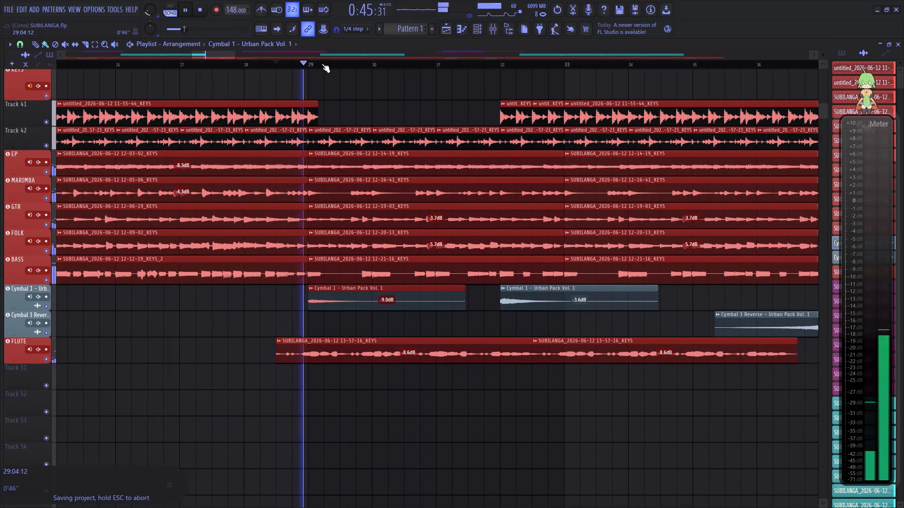
pyautogui.scroll(1, 322, 63)
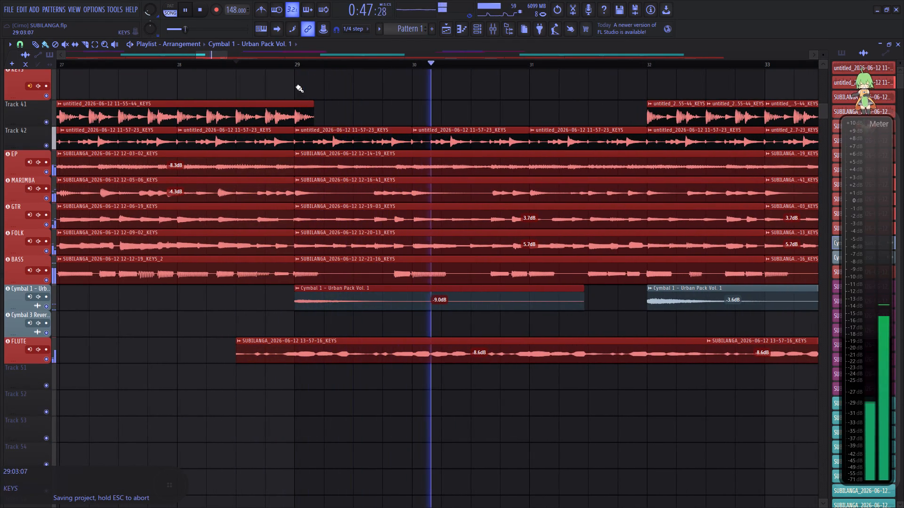
pyautogui.press('space')
pyautogui.press('space')
pyautogui.scroll(5, 307, 61)
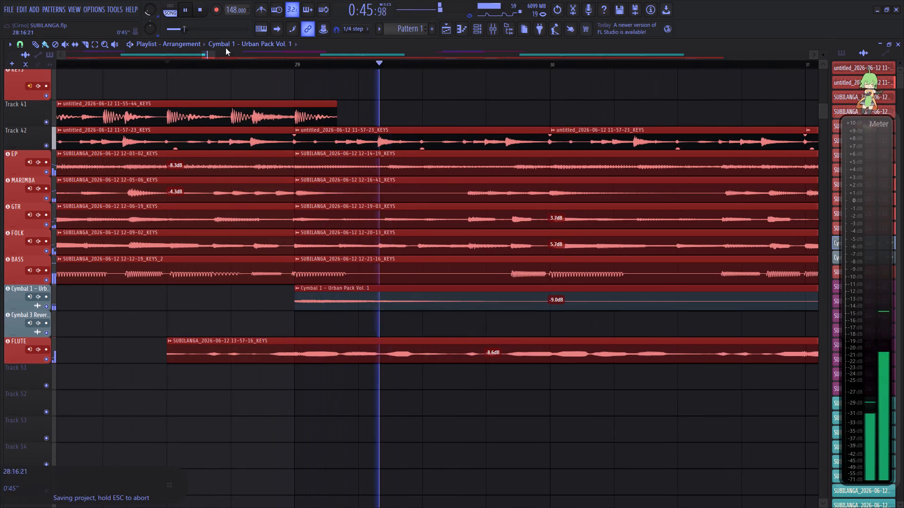
pyautogui.press('space')
# Set the playlist snap to 1/2 beat and slice the Track 41 clip at bar 29.
pyautogui.click(85, 42)
pyautogui.click(24, 45)
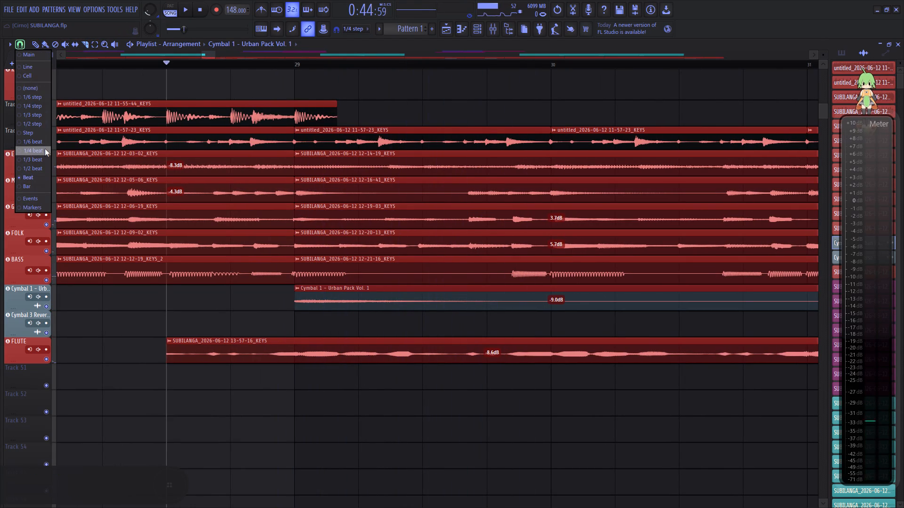
pyautogui.click(41, 171)
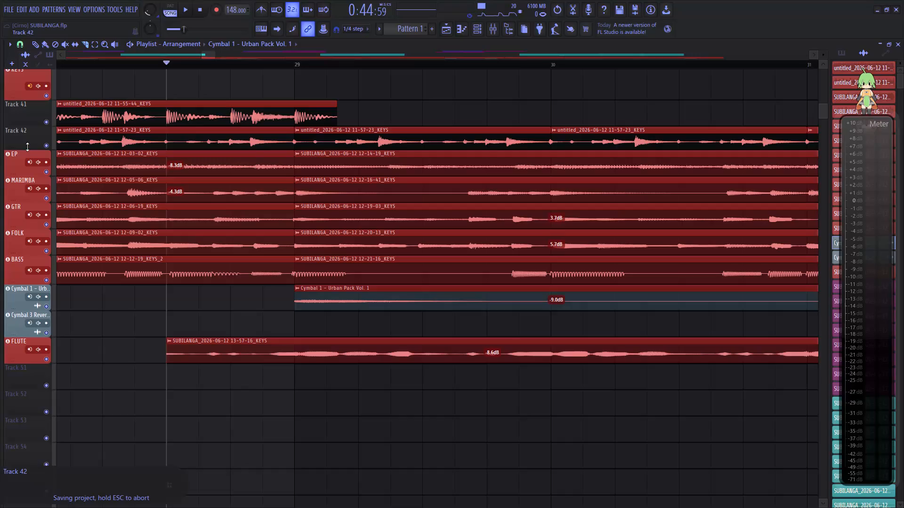
pyautogui.click(82, 46)
pyautogui.click(291, 118)
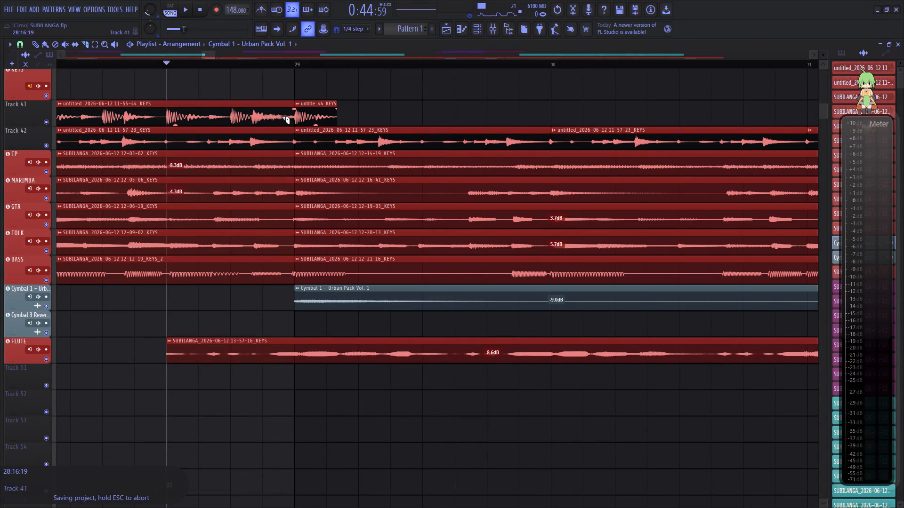
# Copy the short Track 41 slice at bar 29 to bar 30 on the same track.
pyautogui.press('space')
pyautogui.click(46, 47)
pyautogui.click(318, 121)
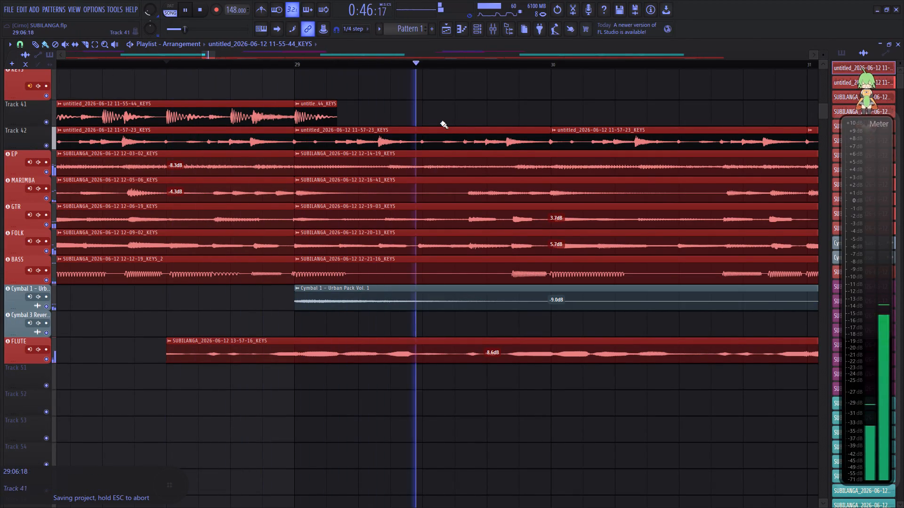
pyautogui.press('space')
pyautogui.press('space')
pyautogui.click(549, 116)
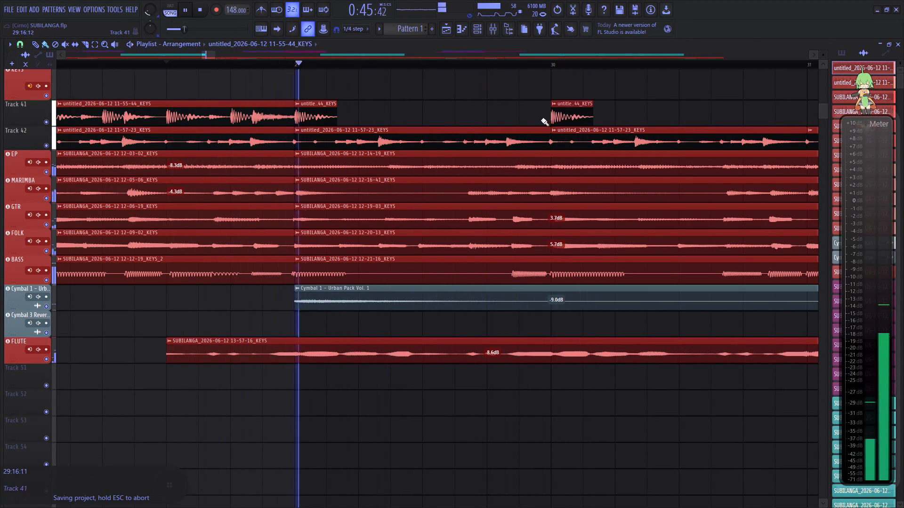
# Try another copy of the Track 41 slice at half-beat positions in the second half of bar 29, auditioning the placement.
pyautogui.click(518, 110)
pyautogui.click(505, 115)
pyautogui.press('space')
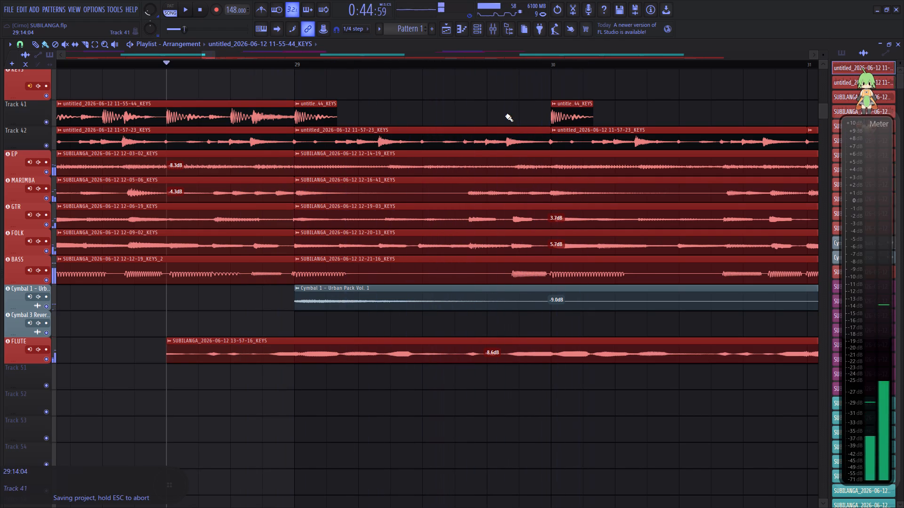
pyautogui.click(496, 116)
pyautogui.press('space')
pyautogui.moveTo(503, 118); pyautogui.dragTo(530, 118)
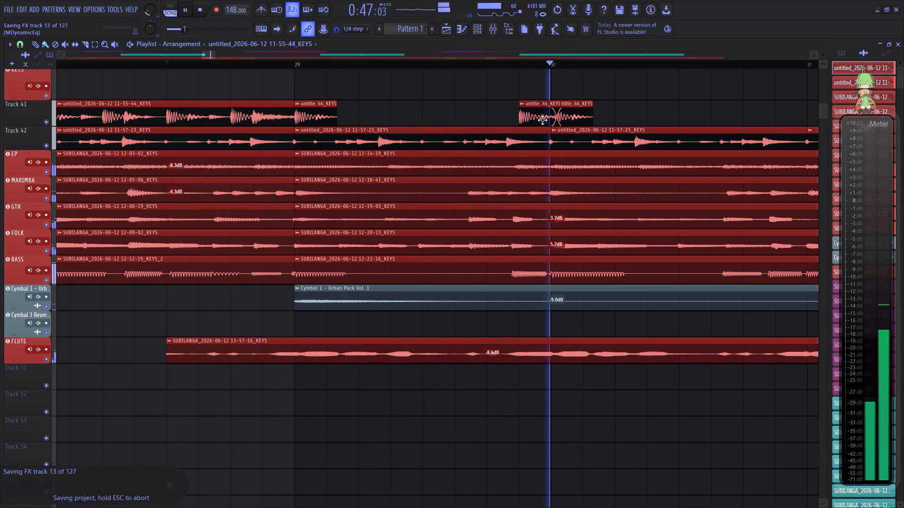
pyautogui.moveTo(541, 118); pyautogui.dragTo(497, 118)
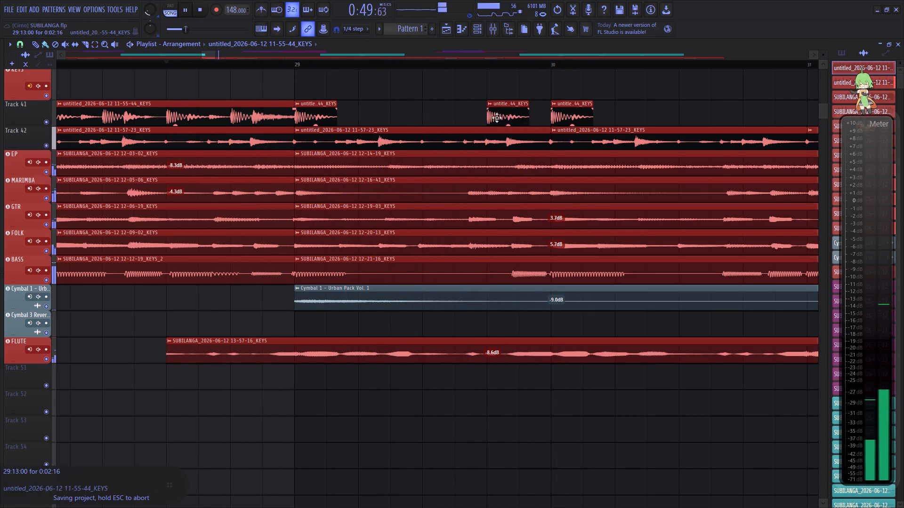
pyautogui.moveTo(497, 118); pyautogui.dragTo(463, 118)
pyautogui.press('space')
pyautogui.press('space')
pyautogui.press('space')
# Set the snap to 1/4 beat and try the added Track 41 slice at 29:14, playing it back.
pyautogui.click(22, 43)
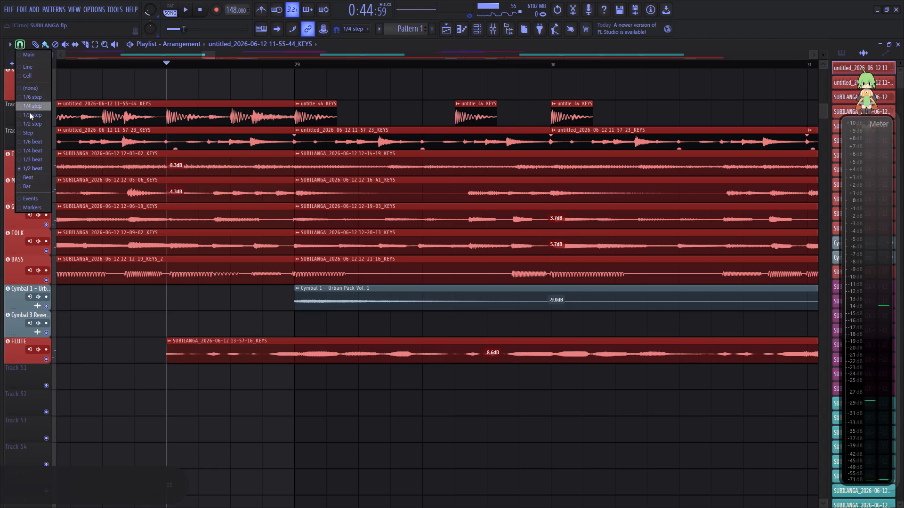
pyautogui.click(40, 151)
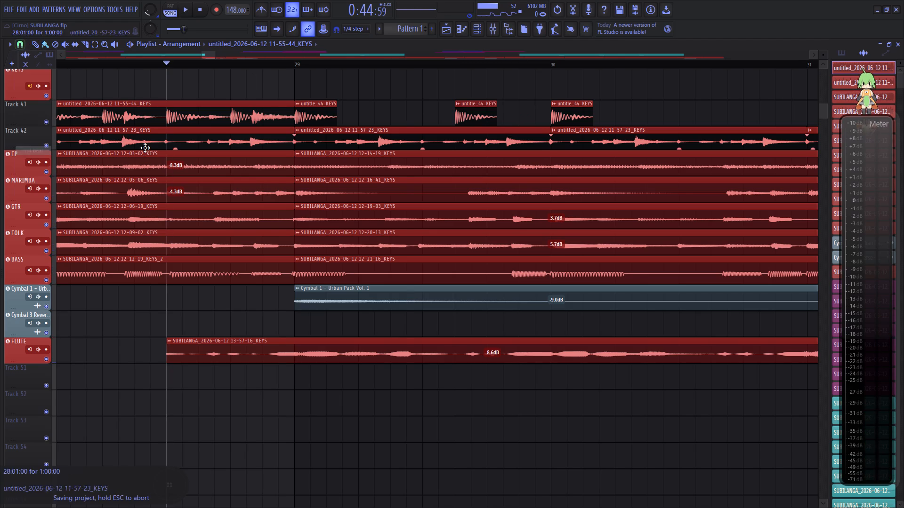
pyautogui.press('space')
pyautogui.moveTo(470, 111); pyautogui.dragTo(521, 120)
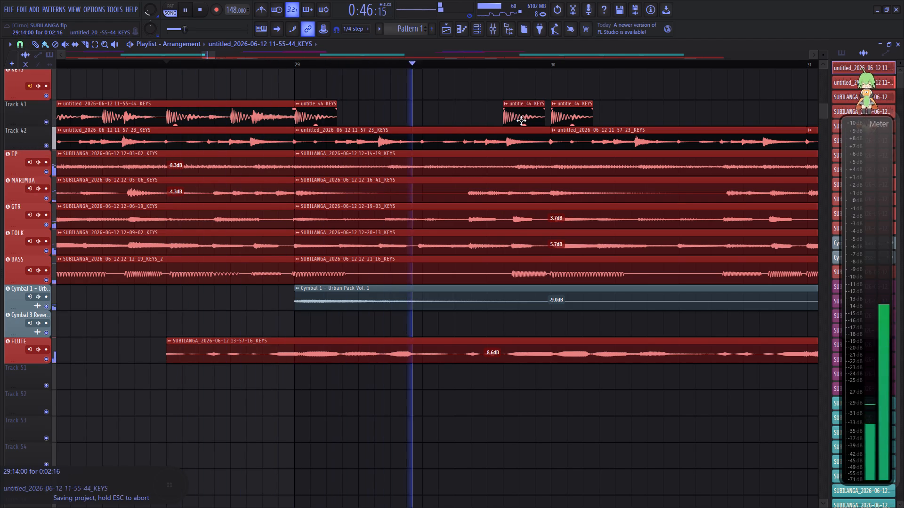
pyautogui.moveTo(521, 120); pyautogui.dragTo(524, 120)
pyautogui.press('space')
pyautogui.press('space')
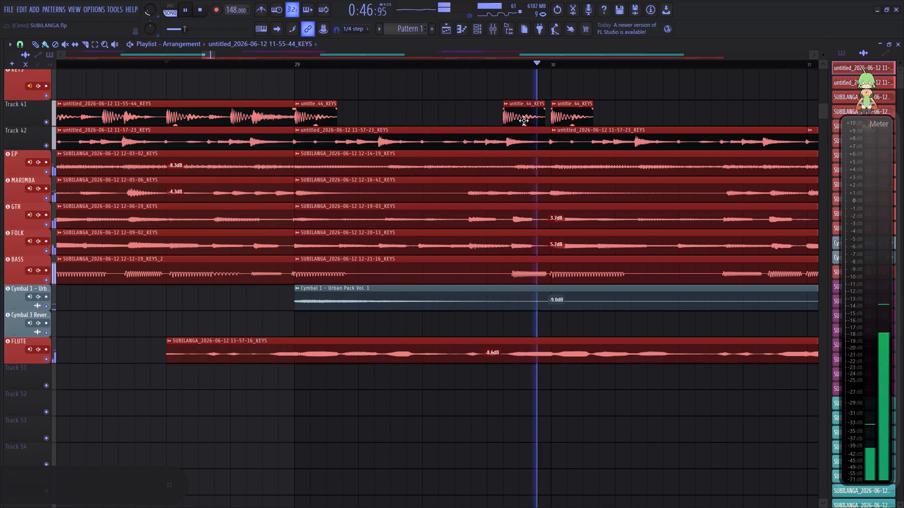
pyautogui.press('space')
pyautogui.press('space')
# Set the snap to 1/3 beat and re-place the added Track 41 slice directly against the bar 30 slice, checking by ear.
pyautogui.click(16, 45)
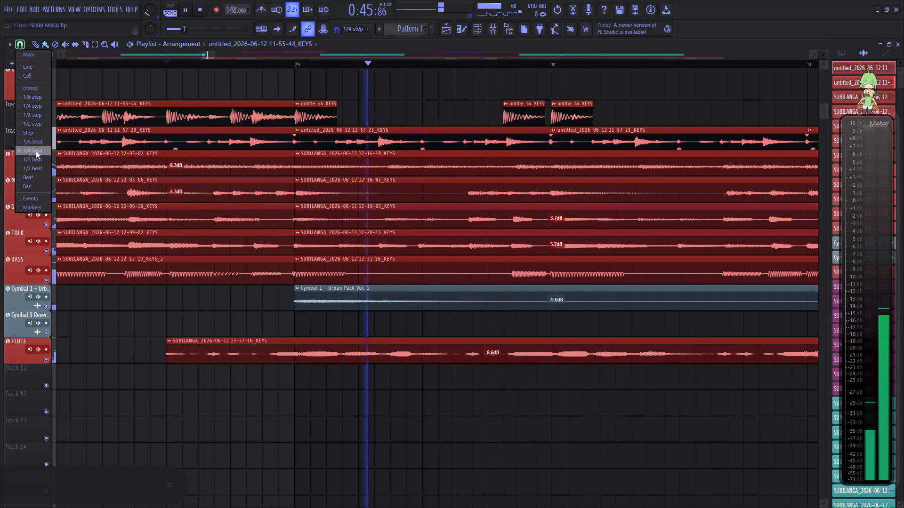
pyautogui.click(35, 162)
pyautogui.press('space')
pyautogui.press('space')
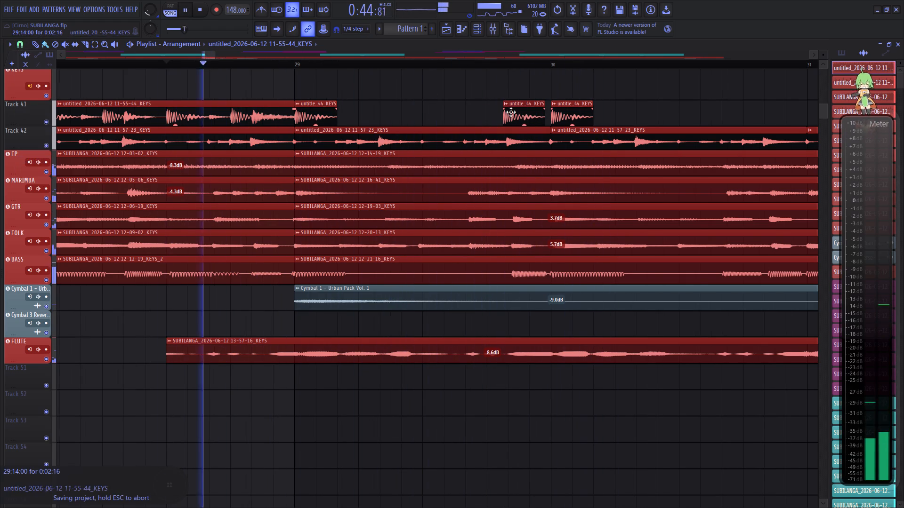
pyautogui.click(511, 111)
pyautogui.press('space')
pyautogui.rightClick(511, 111)
pyautogui.click(511, 111)
pyautogui.press('space')
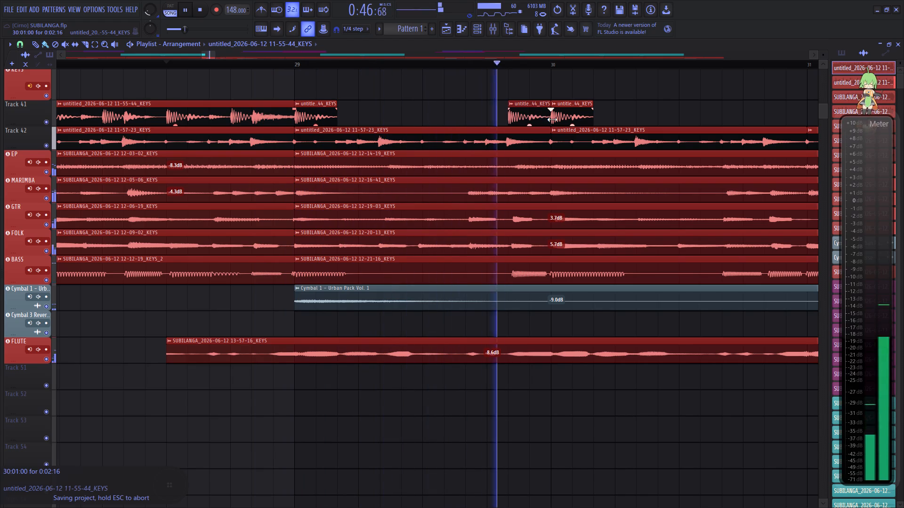
pyautogui.scroll(-3, 526, 63)
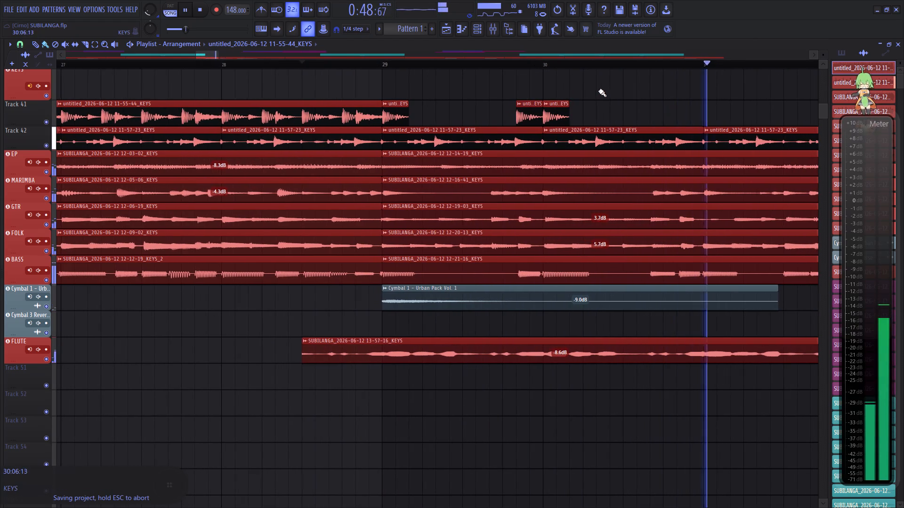
pyautogui.press('space')
# Place three consecutive Track 41 slice copies at 1/3-beat spacing, the last one at bar 31, and play the result.
pyautogui.press('space')
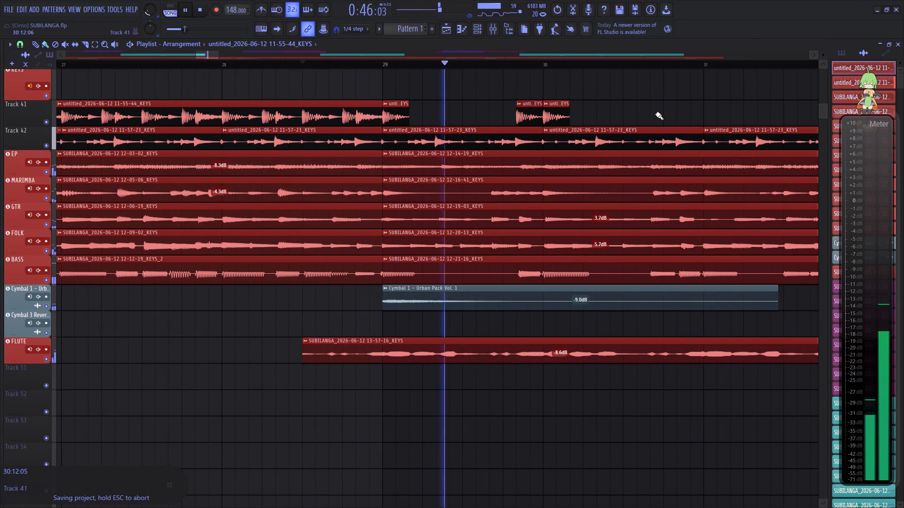
pyautogui.click(655, 113)
pyautogui.moveTo(678, 114); pyautogui.dragTo(678, 114)
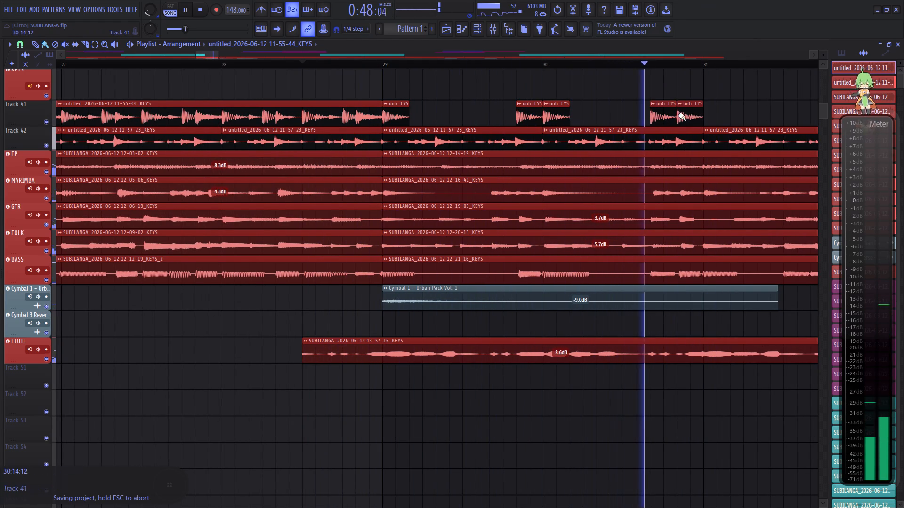
pyautogui.moveTo(678, 114); pyautogui.dragTo(713, 116)
pyautogui.scroll(-5, 718, 63)
pyautogui.press('space')
pyautogui.press('space')
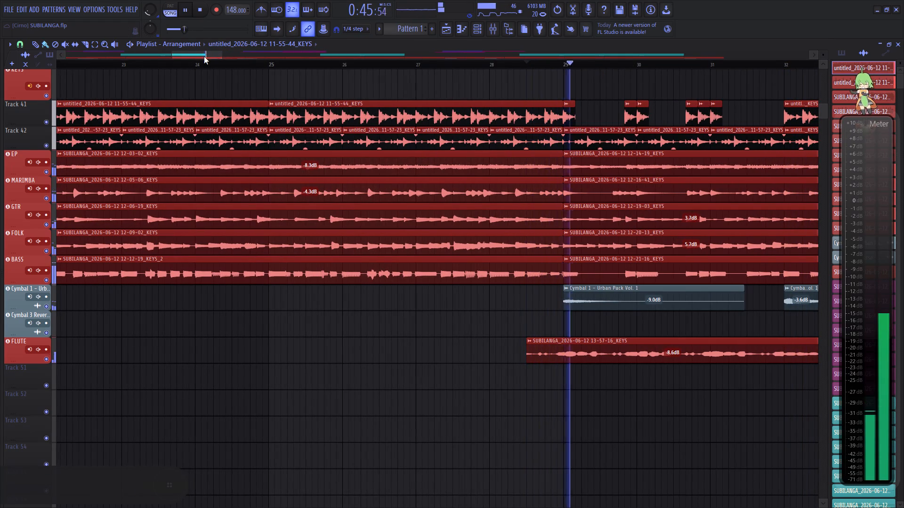
# Paint three consecutive Track 41 slice copies at 1/3-beat spacing in the second half of bar 31, leading up to bar 32.
pyautogui.moveTo(207, 54); pyautogui.dragTo(237, 56)
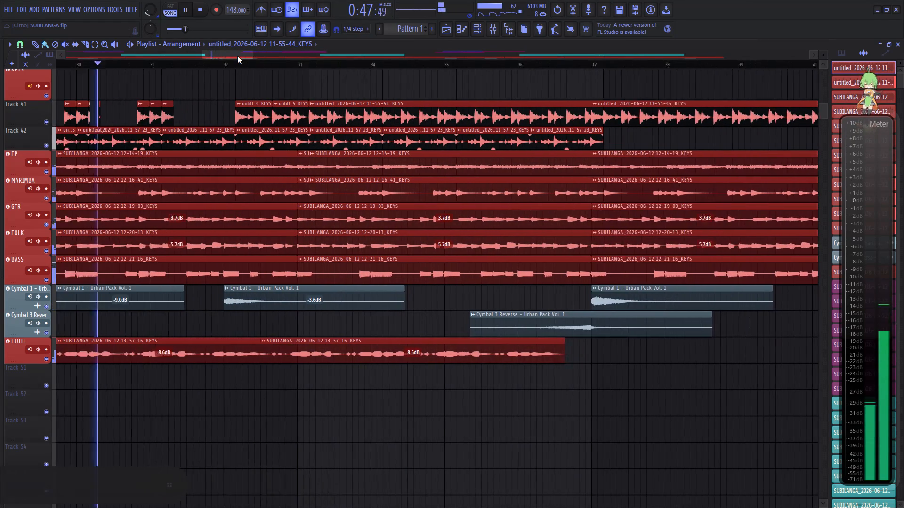
pyautogui.moveTo(237, 56); pyautogui.dragTo(237, 56)
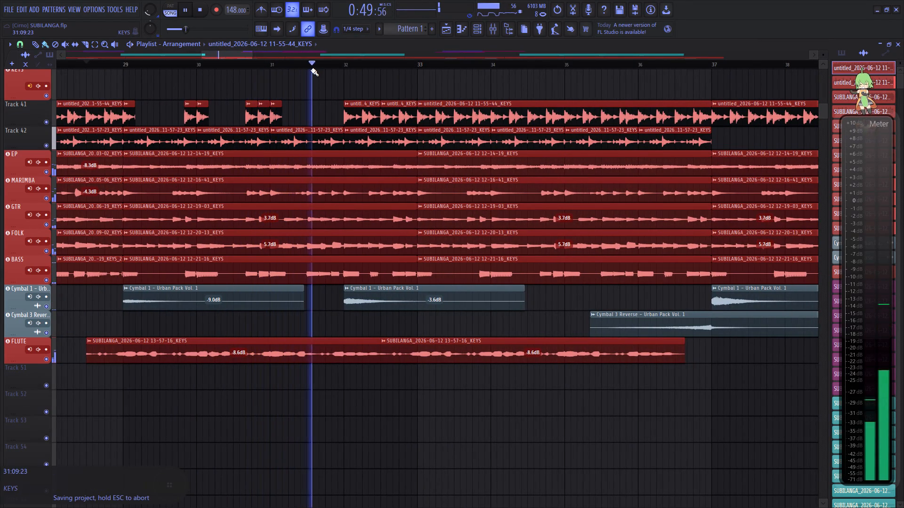
pyautogui.scroll(6, 311, 70)
pyautogui.press('space')
pyautogui.press('space')
pyautogui.scroll(2, 311, 70)
pyautogui.scroll(-5, 305, 124)
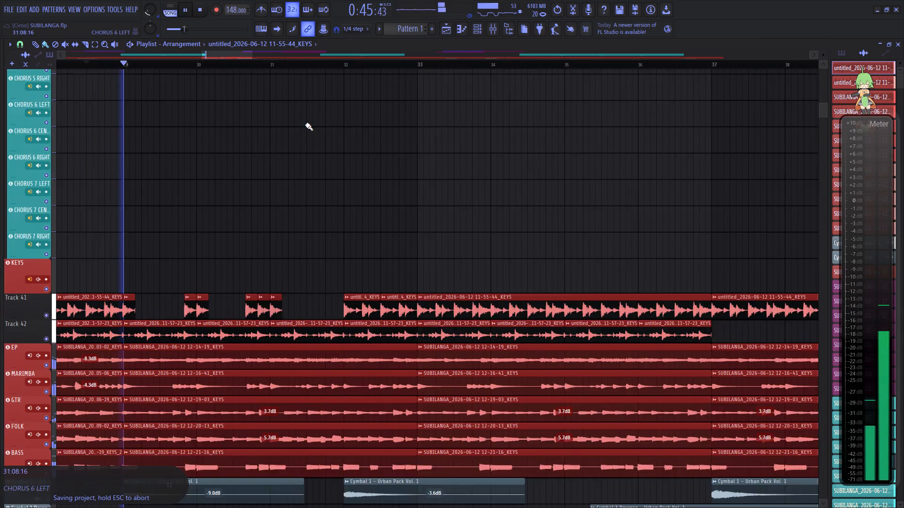
pyautogui.scroll(-9, 305, 124)
pyautogui.scroll(6, 308, 67)
pyautogui.scroll(5, 310, 147)
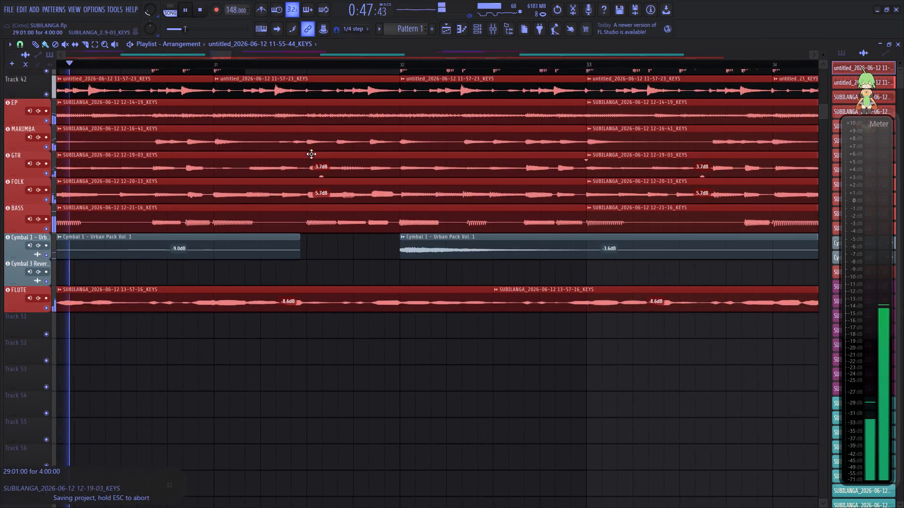
pyautogui.scroll(2, 309, 144)
pyautogui.moveTo(308, 137); pyautogui.dragTo(367, 151)
pyautogui.press('space')
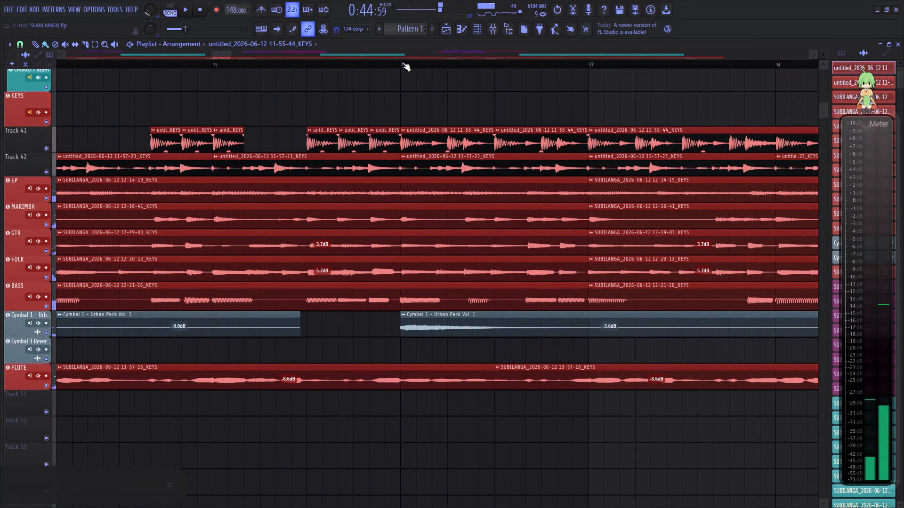
# Load Cymbal 1 from the Urban Pack Vol. 1 Cymbals folder as a new sampler channel while the arrangement plays.
pyautogui.scroll(-3, 402, 62)
pyautogui.press('space')
pyautogui.scroll(-7, 402, 62)
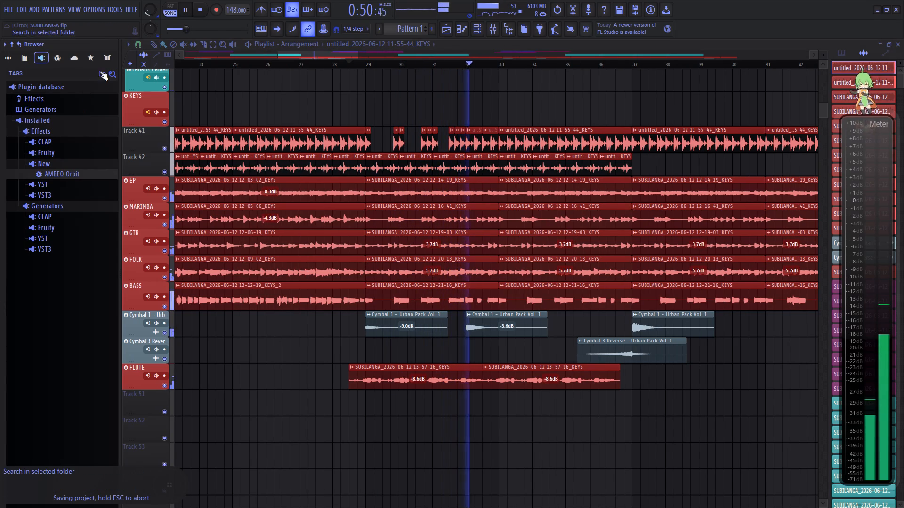
pyautogui.click(108, 60)
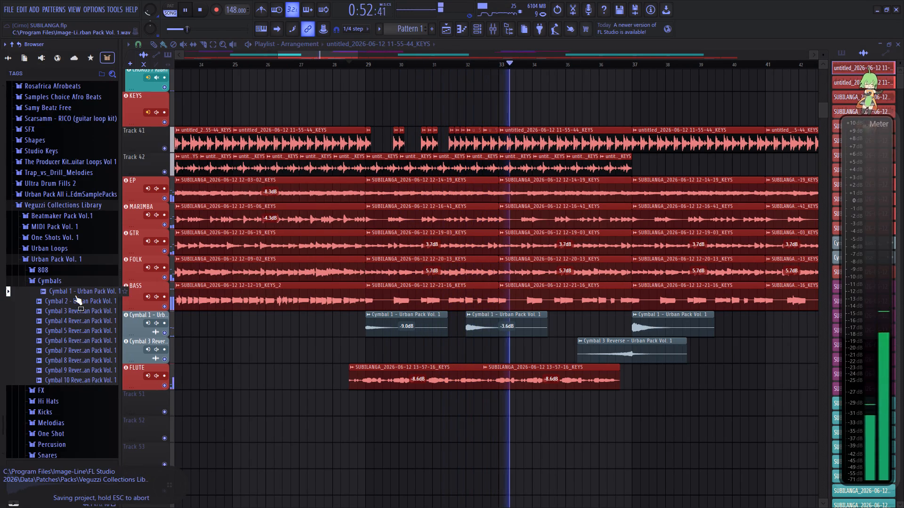
pyautogui.click(74, 294)
pyautogui.rightClick(74, 294)
pyautogui.click(131, 299)
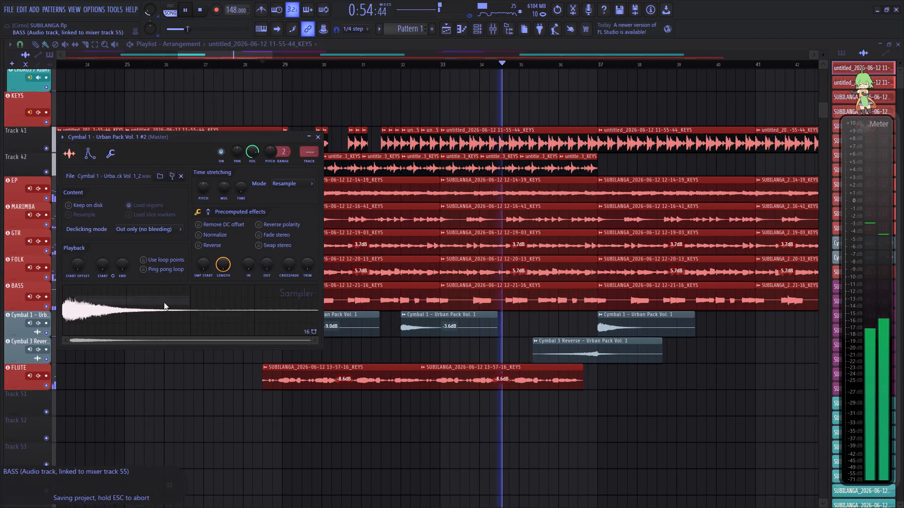
# Apply a strong quick fade-out to the Cymbal 1 #2 sample, adjust its sample length, and replay the arrangement.
pyautogui.moveTo(261, 267); pyautogui.dragTo(271, 129)
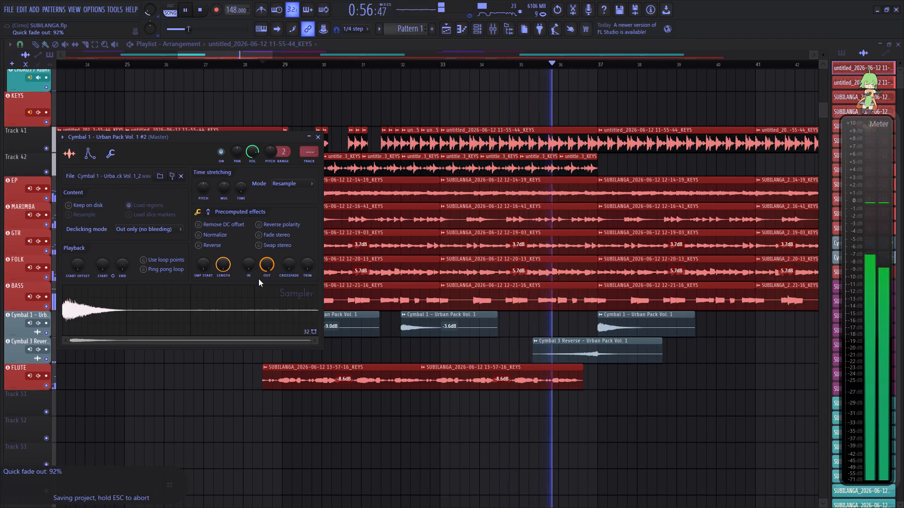
pyautogui.moveTo(264, 270); pyautogui.dragTo(268, 234)
pyautogui.moveTo(226, 270); pyautogui.dragTo(258, 484)
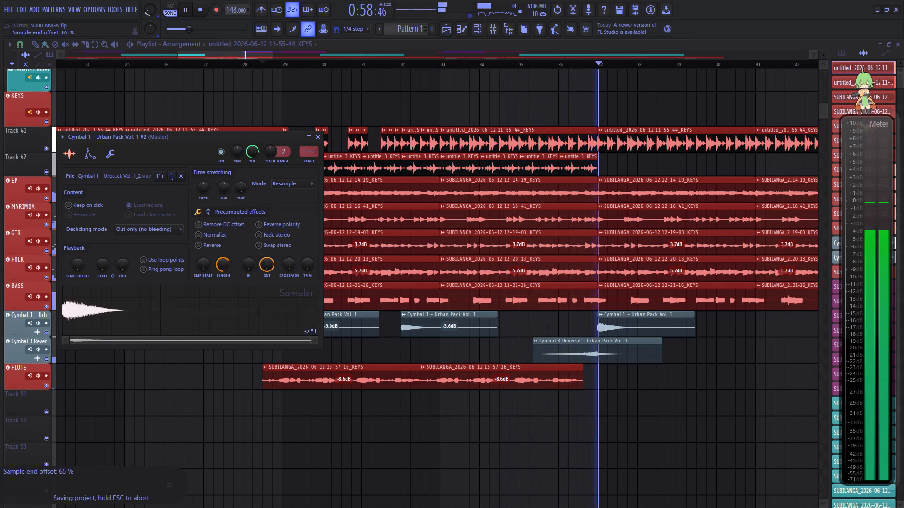
pyautogui.moveTo(258, 484); pyautogui.dragTo(271, 145)
pyautogui.click(318, 137)
pyautogui.press('space')
pyautogui.press('space')
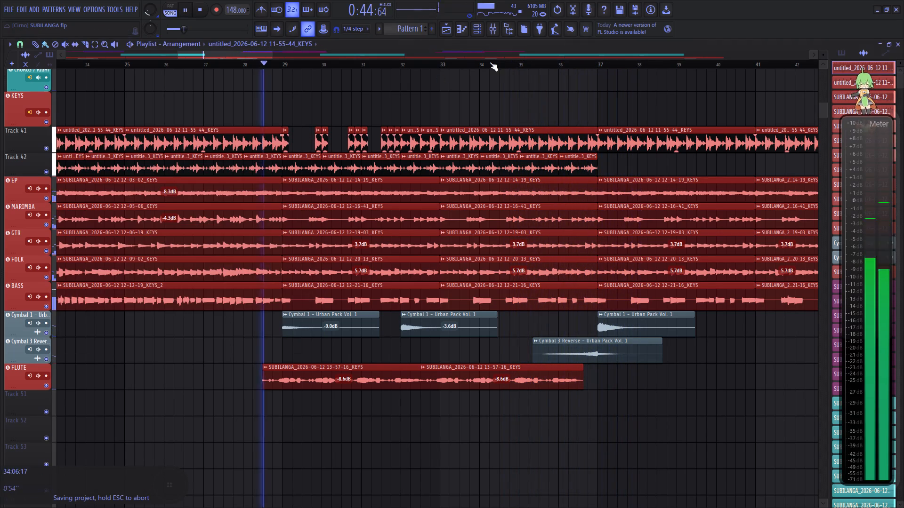
# Activate the first step of the Cymbal 1 #2 channel in Pattern 1 and restart playback.
pyautogui.click(431, 30)
pyautogui.click(442, 41)
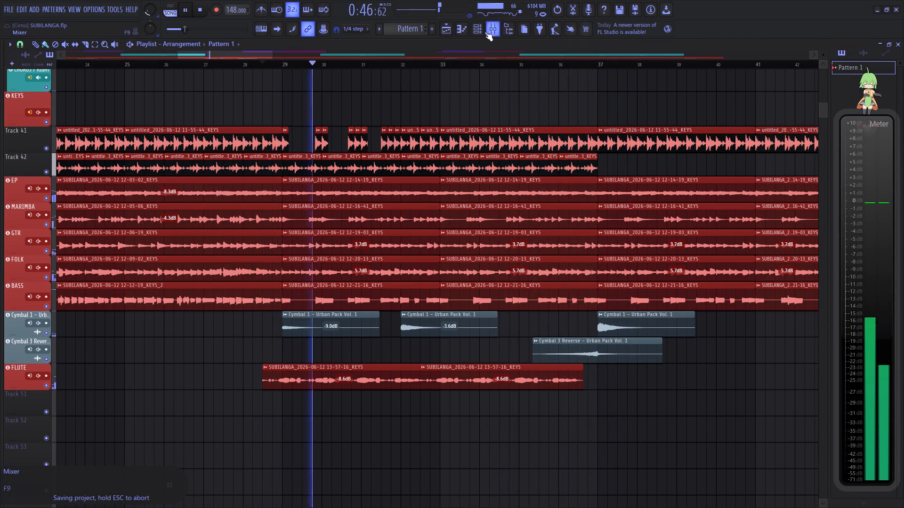
pyautogui.click(480, 31)
pyautogui.click(230, 224)
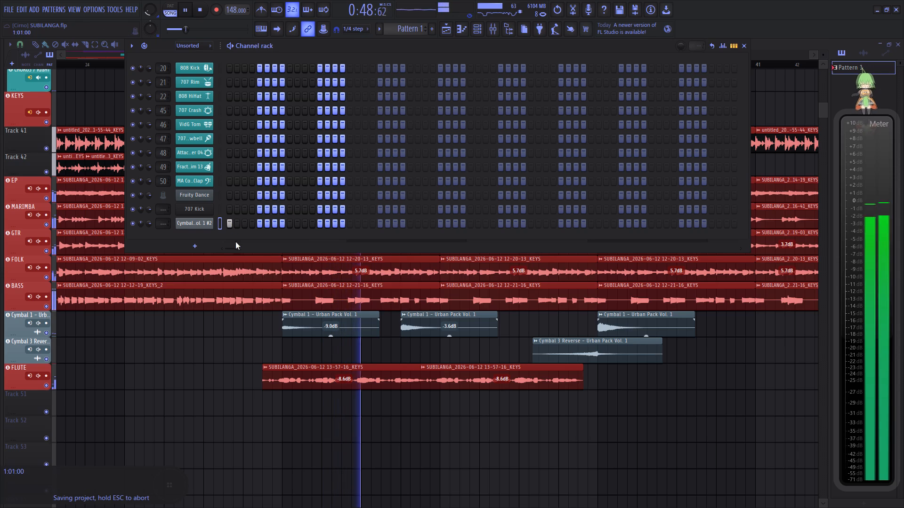
pyautogui.press('space')
pyautogui.press('space')
pyautogui.press('space')
# Place a Pattern 1 clip at bar 29 on Track 51, shorten it to one beat, and play it.
pyautogui.click(284, 413)
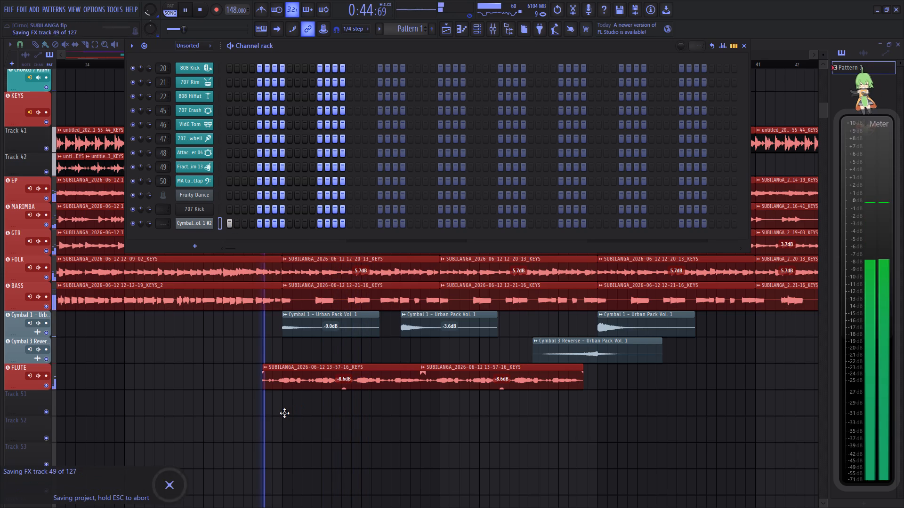
pyautogui.click(303, 408)
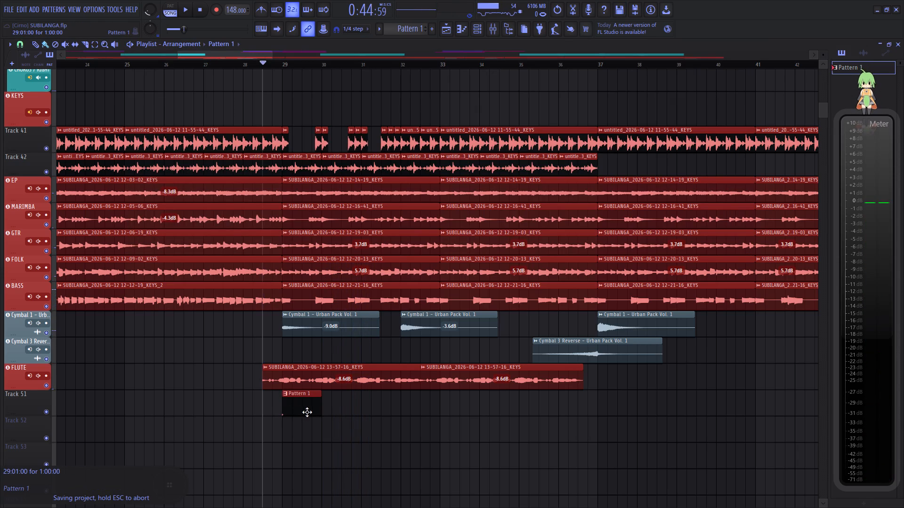
pyautogui.moveTo(319, 408); pyautogui.dragTo(291, 409)
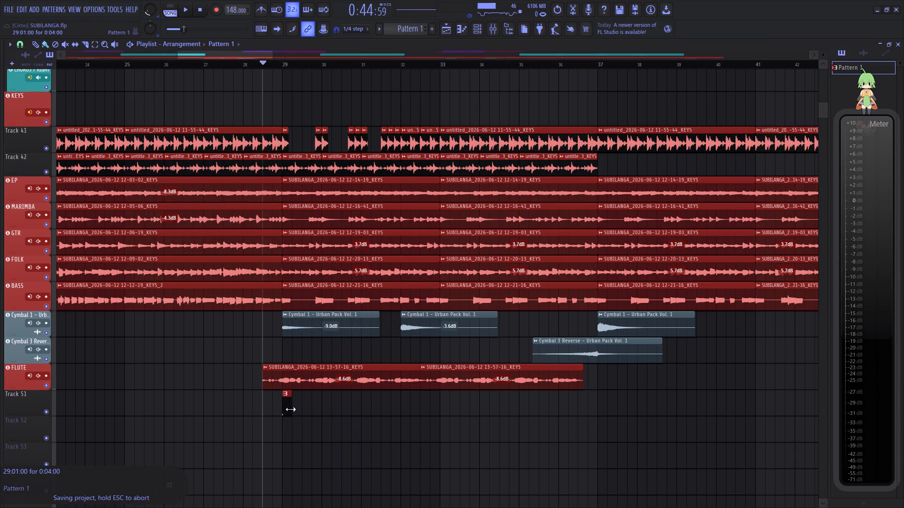
pyautogui.moveTo(291, 409); pyautogui.dragTo(289, 408)
pyautogui.click(284, 408)
pyautogui.press('space')
# Place two Pattern 1 clips on Track 51 under the Track 41 slices before and at bar 30, trimmed to 0:02:16.
pyautogui.scroll(5, 329, 63)
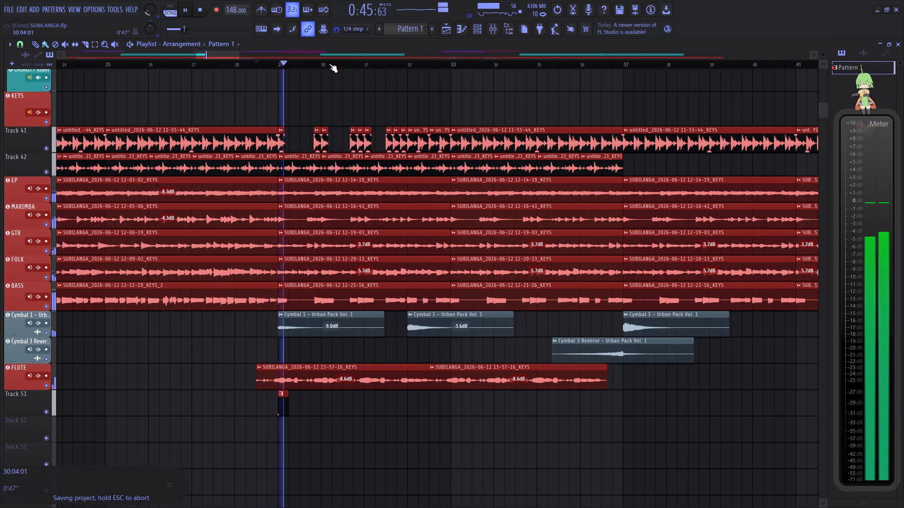
pyautogui.scroll(7, 330, 61)
pyautogui.press('space')
pyautogui.press('space')
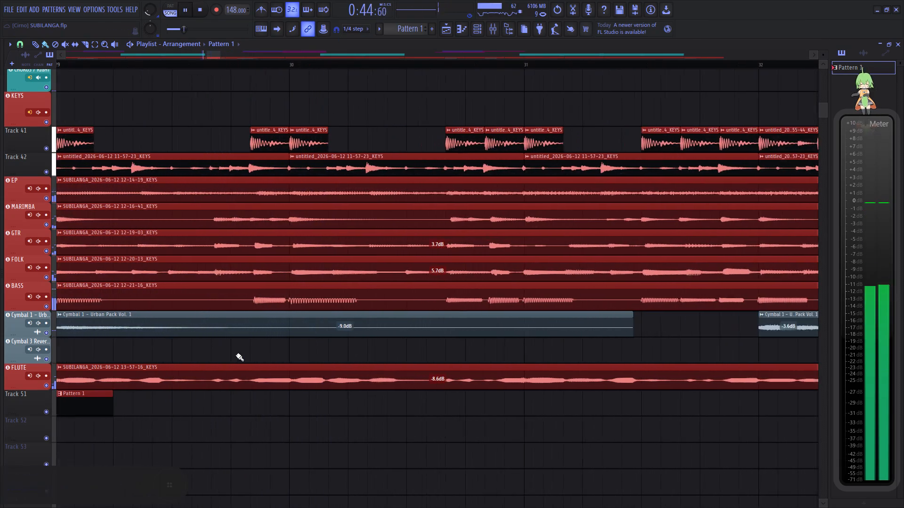
pyautogui.click(241, 411)
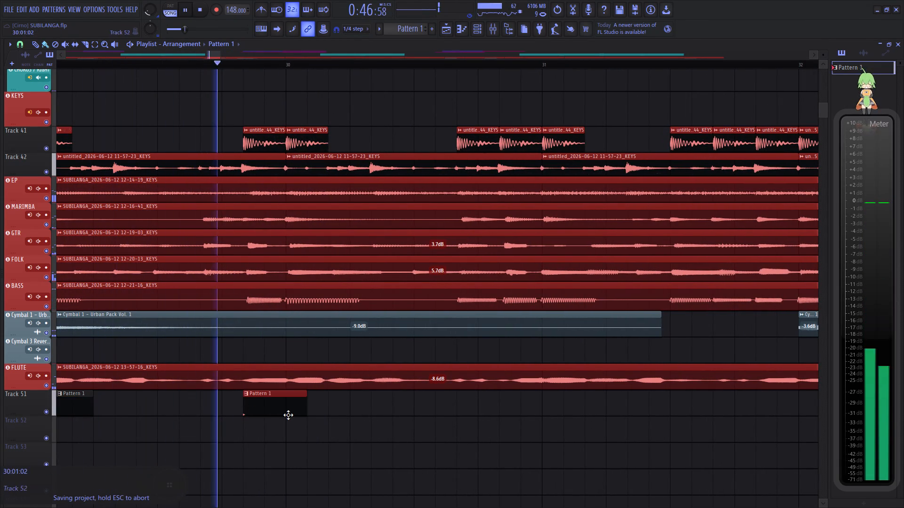
pyautogui.press('space')
pyautogui.press('space')
pyautogui.moveTo(305, 410); pyautogui.dragTo(280, 410)
pyautogui.click(292, 409)
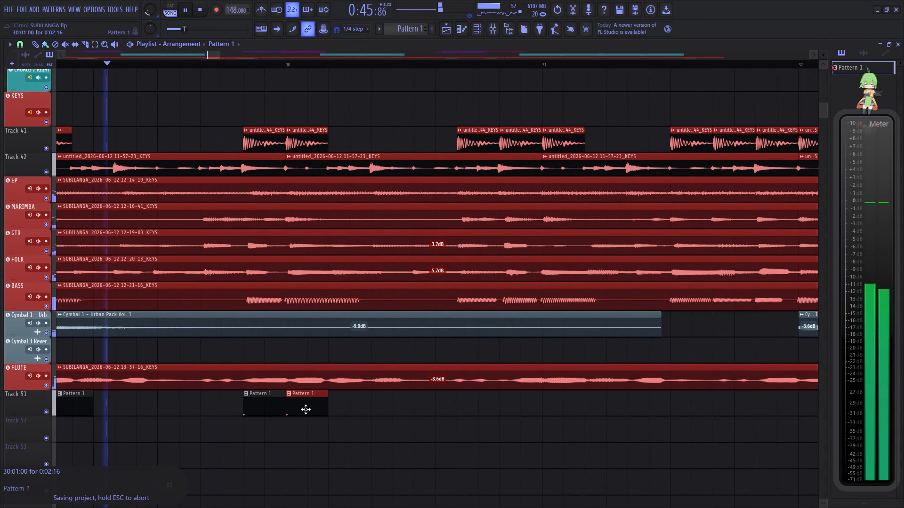
# Paint three Pattern 1 clips on Track 51 up to and including bar 31, and five from late bar 31 into bar 32.
pyautogui.moveTo(464, 409); pyautogui.dragTo(530, 411)
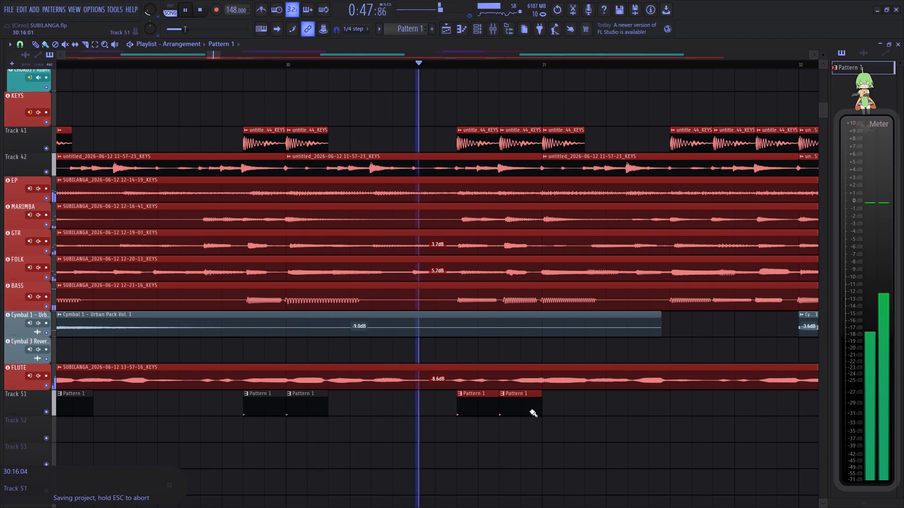
pyautogui.moveTo(530, 411); pyautogui.dragTo(556, 411)
pyautogui.moveTo(674, 411); pyautogui.dragTo(817, 412)
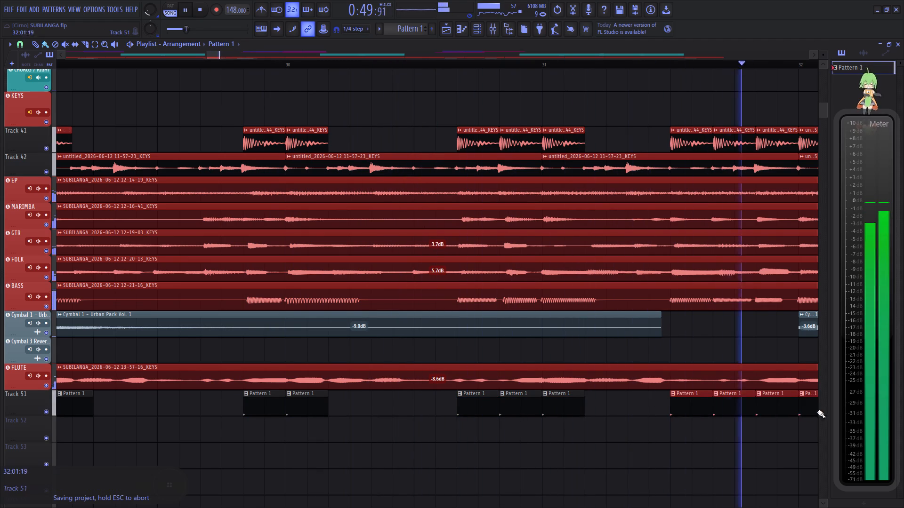
pyautogui.moveTo(817, 412); pyautogui.dragTo(827, 411)
pyautogui.press('space')
pyautogui.press('space')
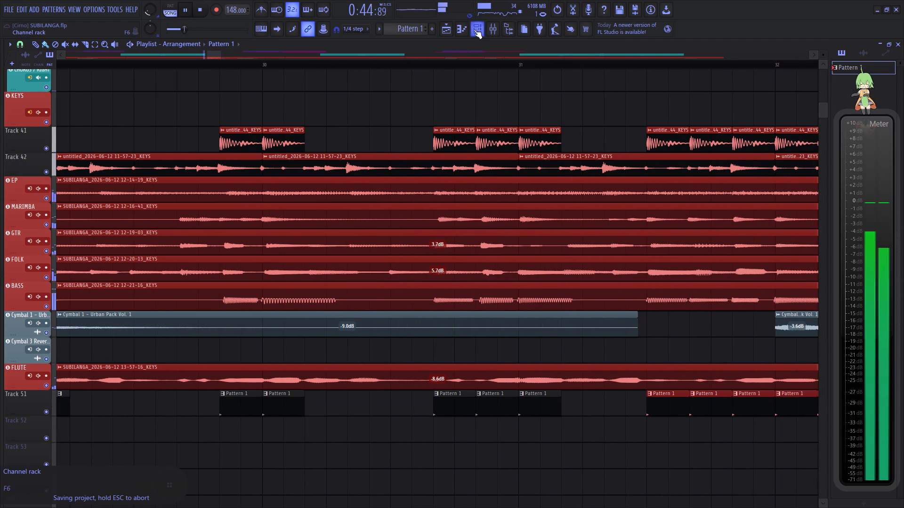
# Route the Cymbal 1 #2 channel to mixer Insert 69.
pyautogui.click(492, 29)
pyautogui.press('space')
pyautogui.press('space')
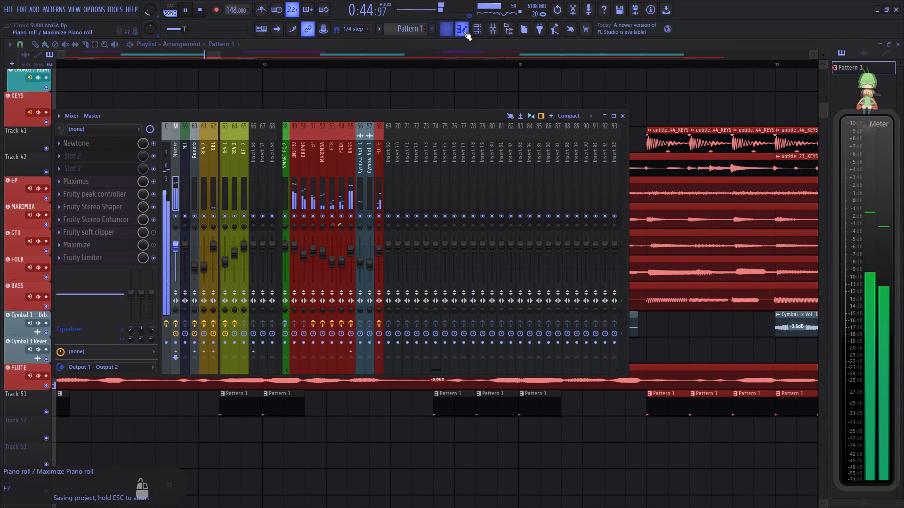
pyautogui.click(474, 28)
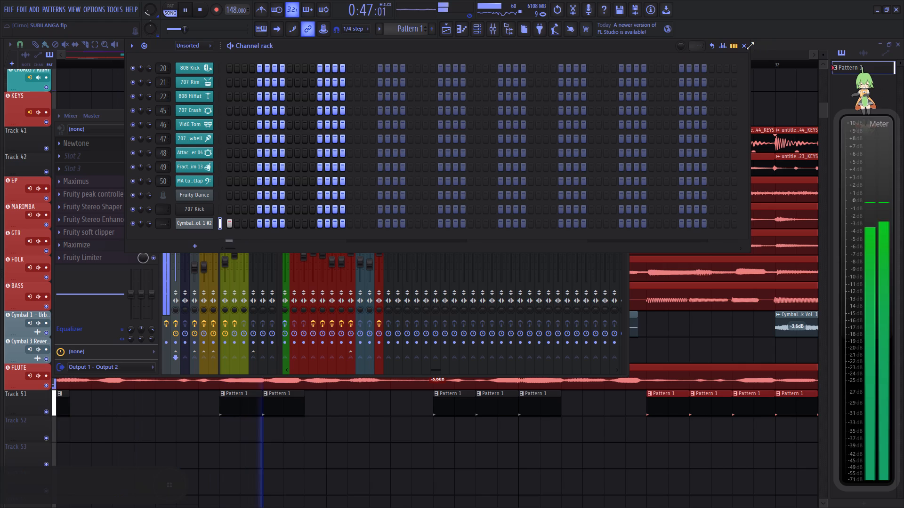
pyautogui.click(748, 45)
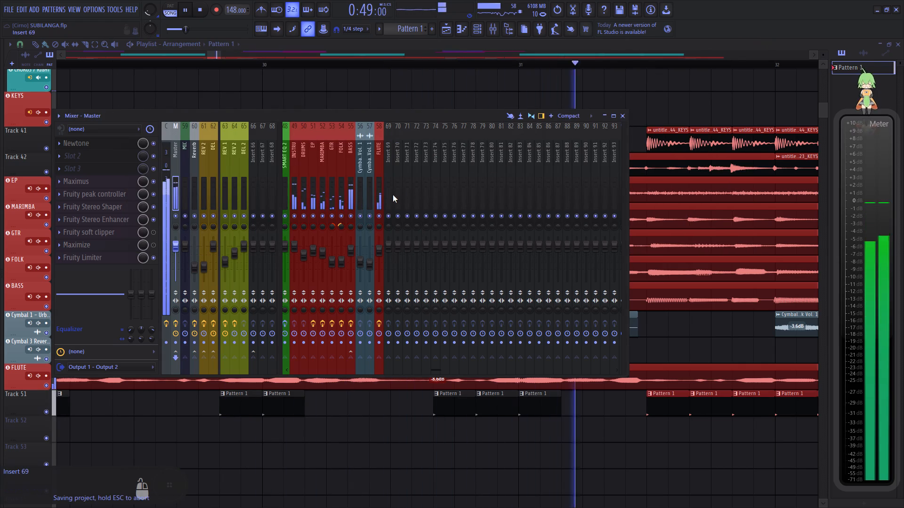
pyautogui.click(392, 194)
pyautogui.rightClick(389, 194)
pyautogui.click(458, 246)
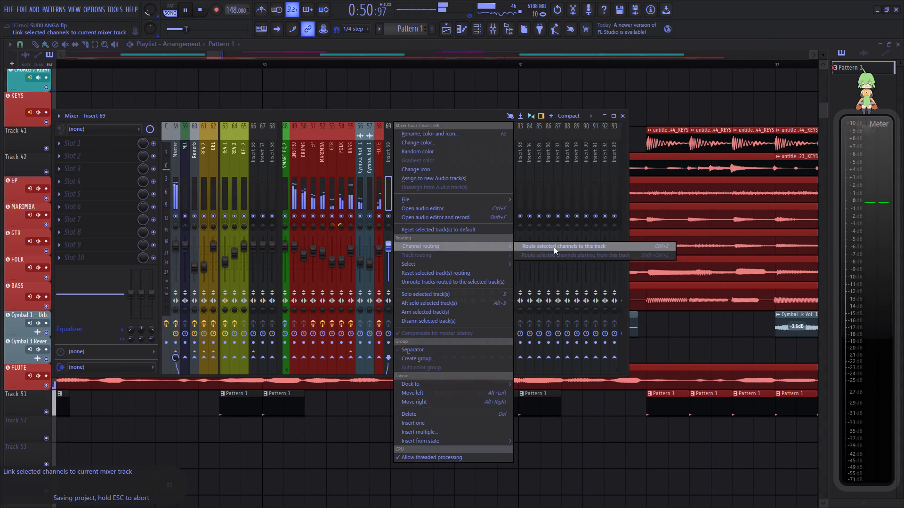
pyautogui.click(554, 247)
# Lower the Cymbal 1 #2 mixer track's volume by ear during playback, and save the project.
pyautogui.scroll(-5, 391, 251)
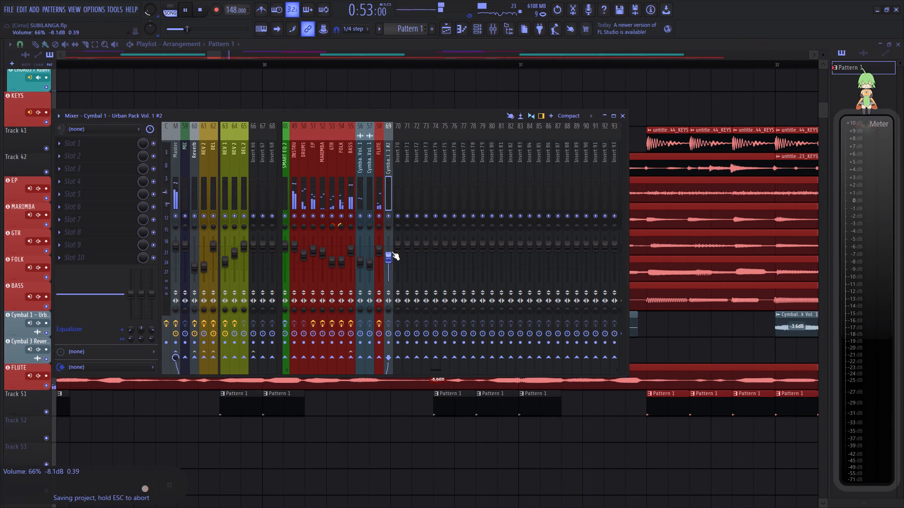
pyautogui.scroll(-1, 391, 251)
pyautogui.press('space')
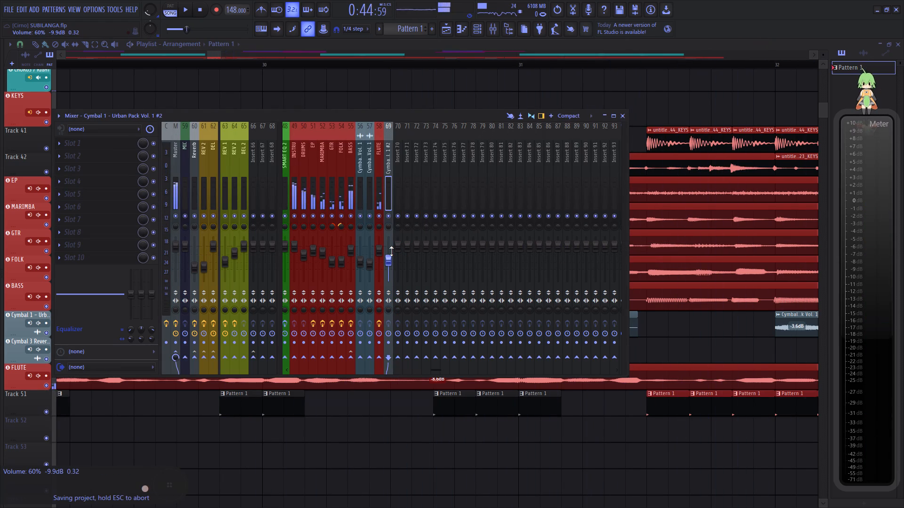
pyautogui.hotkey('ctrl', 's')
pyautogui.press('space')
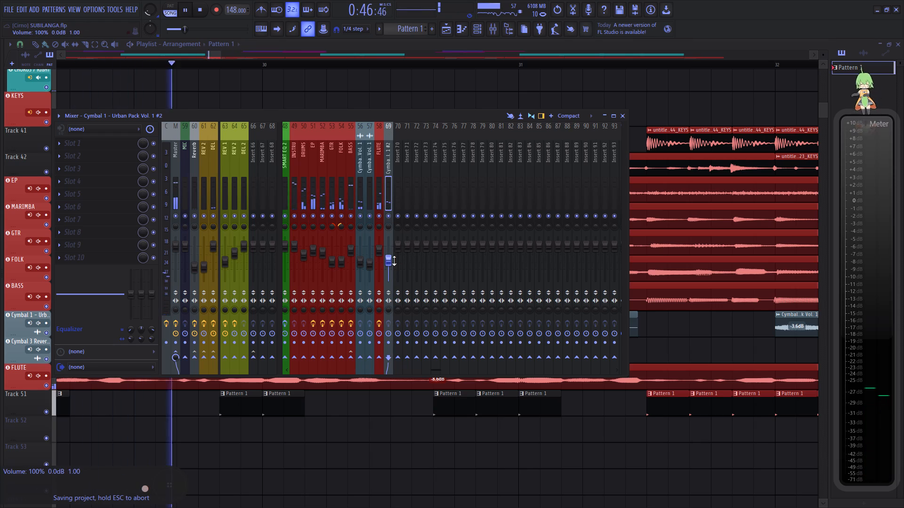
pyautogui.scroll(-3, 394, 261)
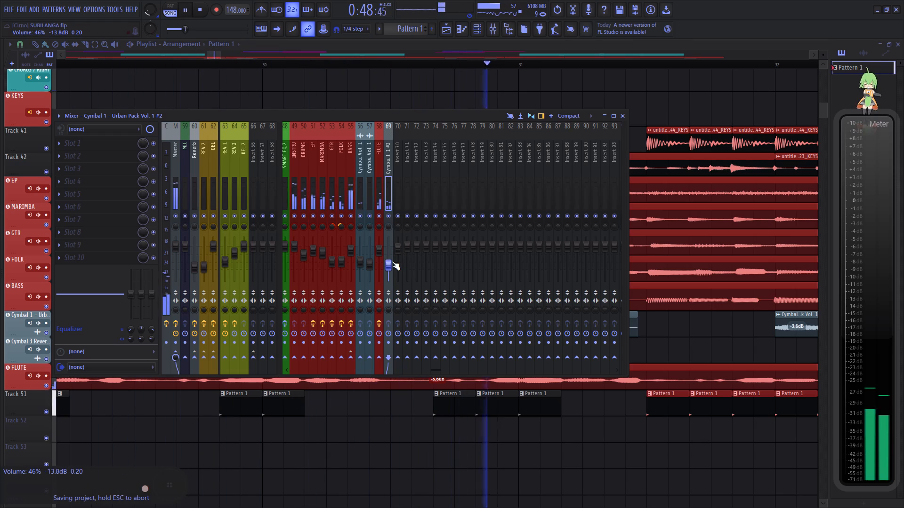
pyautogui.scroll(1, 392, 261)
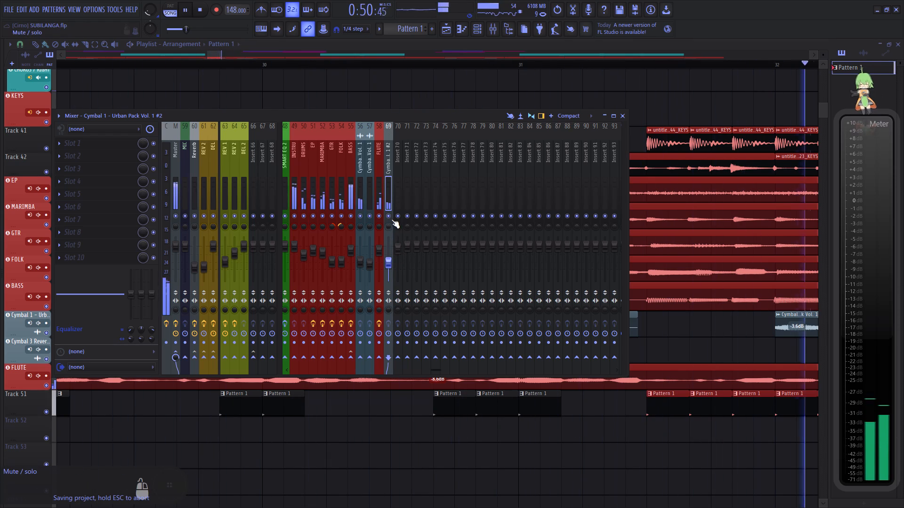
# Solo the Cymbal 1 #2 mixer track and load Fruity Reeverb 2 into its first effect slot.
pyautogui.press('space')
pyautogui.rightClick(390, 218)
pyautogui.press('space')
pyautogui.click(92, 142)
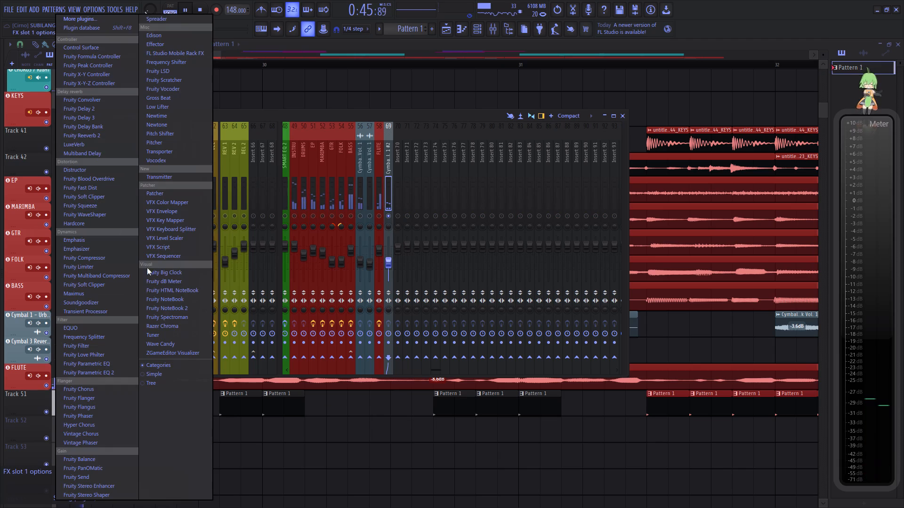
pyautogui.click(82, 134)
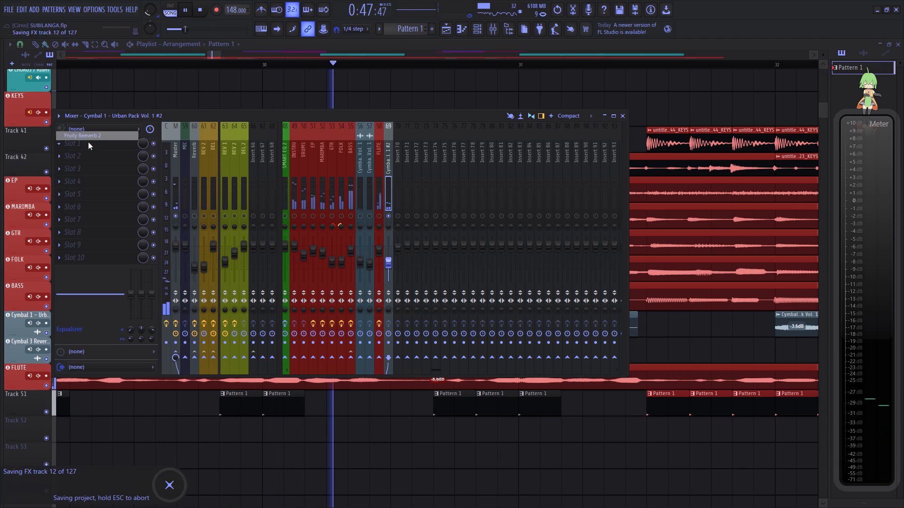
# Set the Fruity Reeverb 2 room size to 100 and widen its stereo separation by ear.
pyautogui.moveTo(115, 171); pyautogui.dragTo(116, 168)
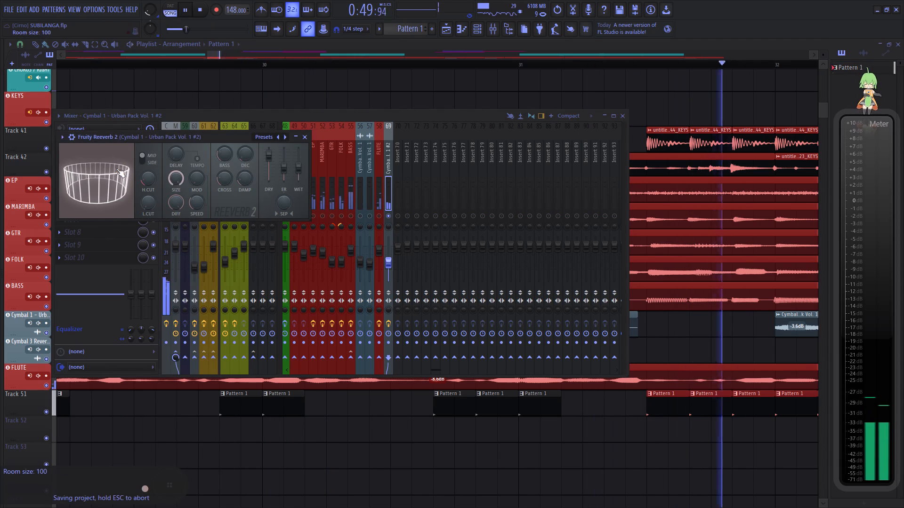
pyautogui.moveTo(116, 168); pyautogui.dragTo(147, 61)
pyautogui.press('space')
pyautogui.press('space')
pyautogui.scroll(-5, 283, 202)
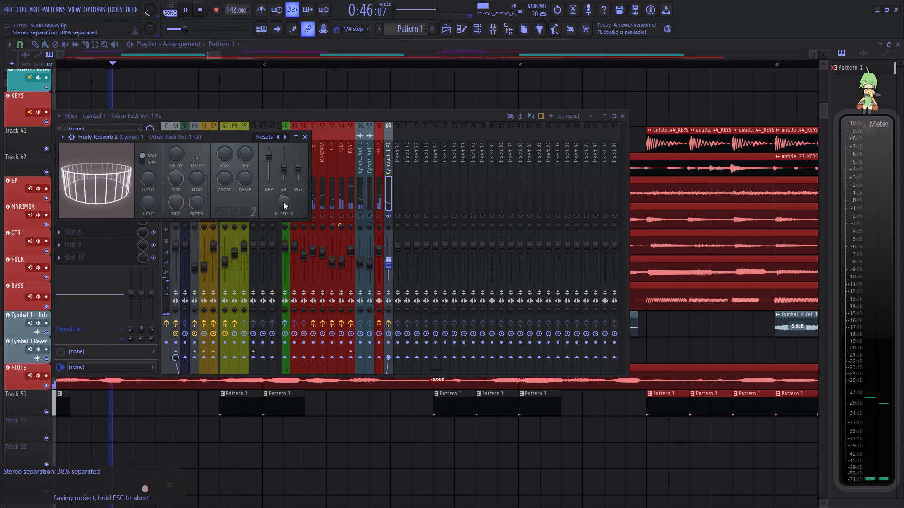
pyautogui.scroll(-6, 283, 202)
pyautogui.click(305, 136)
# Unsolo the Cymbal 1 #2 mixer track, save the project, and replay the section in the full mix.
pyautogui.press('space')
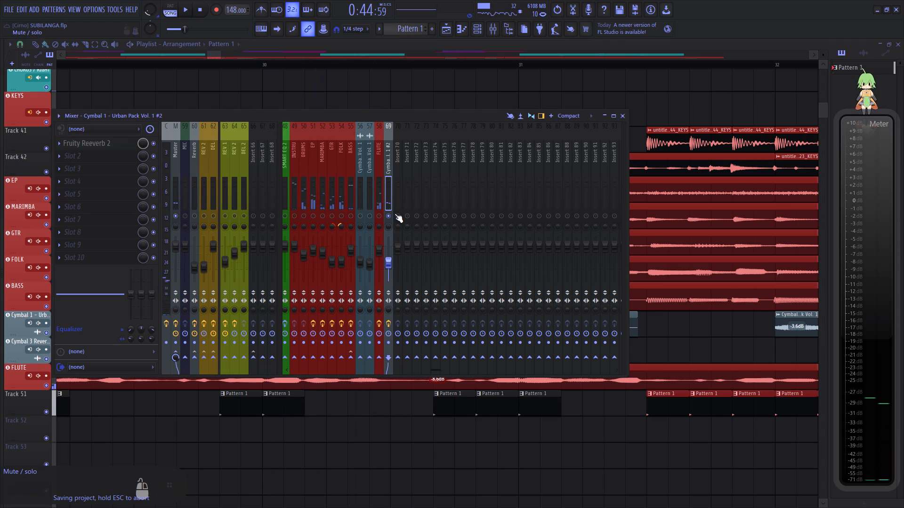
pyautogui.press('space')
pyautogui.rightClick(390, 216)
pyautogui.hotkey('ctrl', 's')
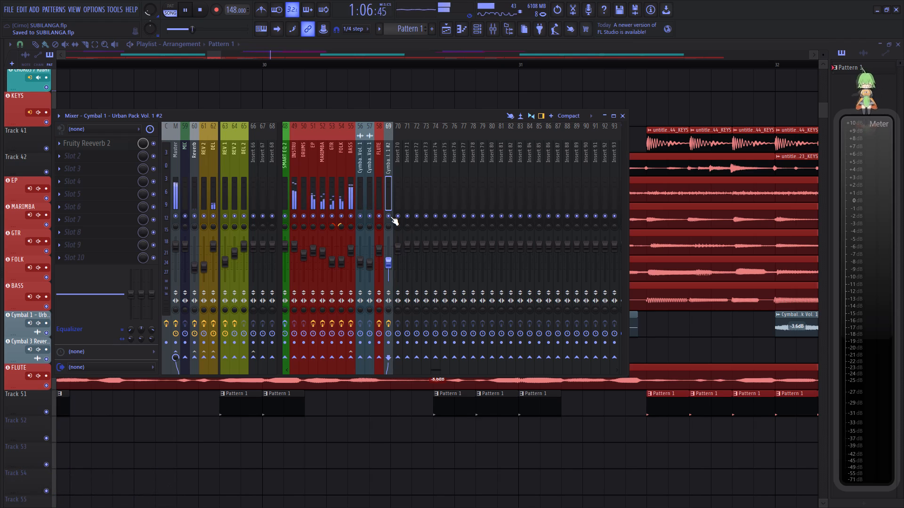
pyautogui.press('space')
pyautogui.press('space')
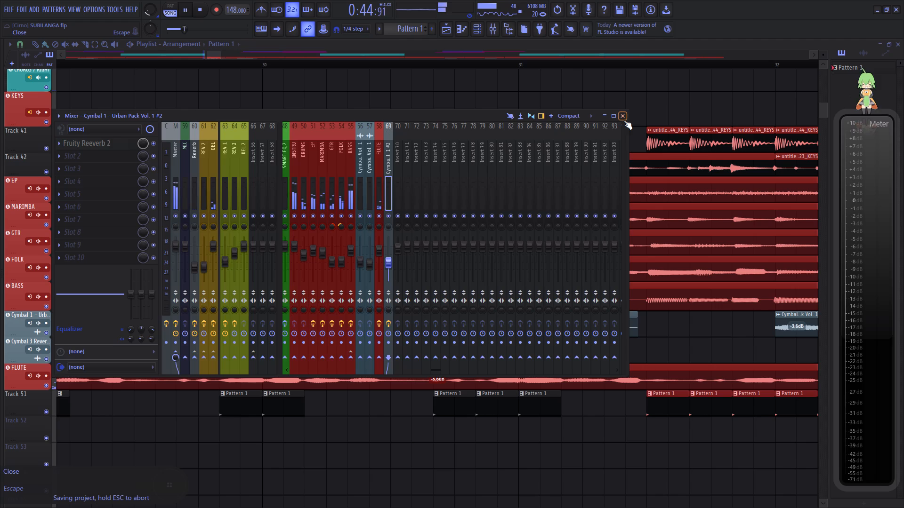
pyautogui.click(624, 120)
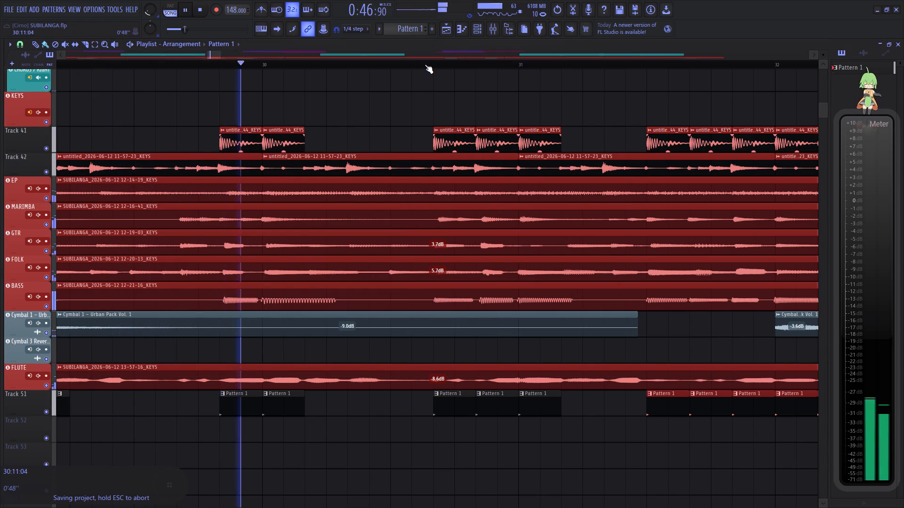
# Review the bar 28–32 transition by ear, checking how the cymbal hits sit with the Track 41 slices.
pyautogui.scroll(-1, 425, 64)
pyautogui.scroll(1, 152, 8)
pyautogui.scroll(-1, 152, 8)
pyautogui.scroll(4, 152, 8)
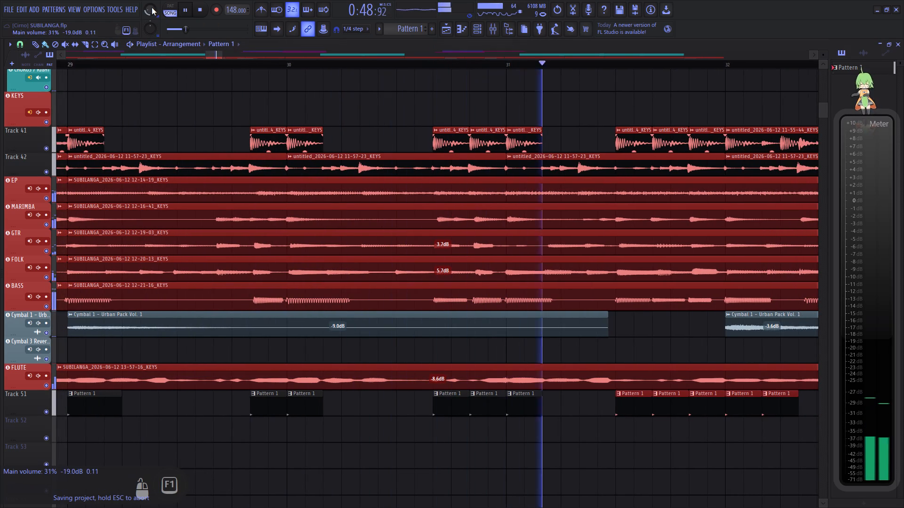
pyautogui.scroll(5, 152, 8)
pyautogui.scroll(-14, 341, 65)
pyautogui.click(305, 60)
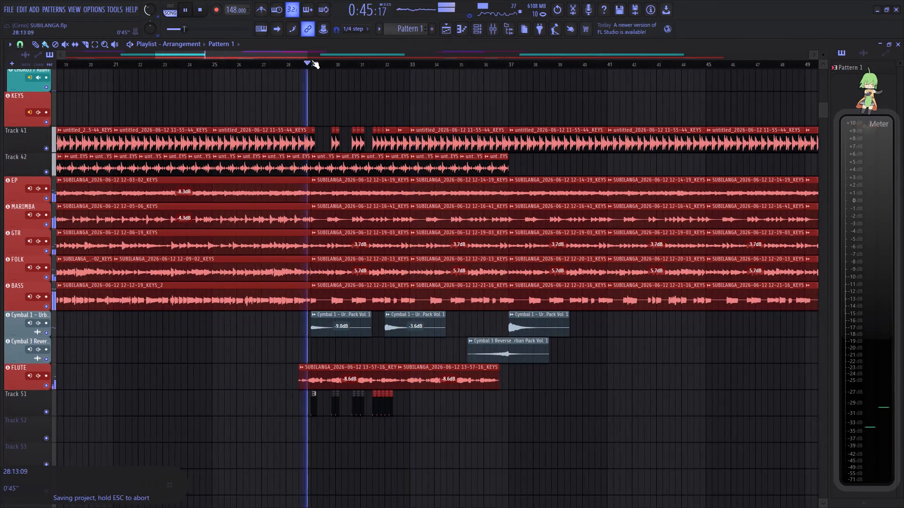
pyautogui.scroll(8, 318, 60)
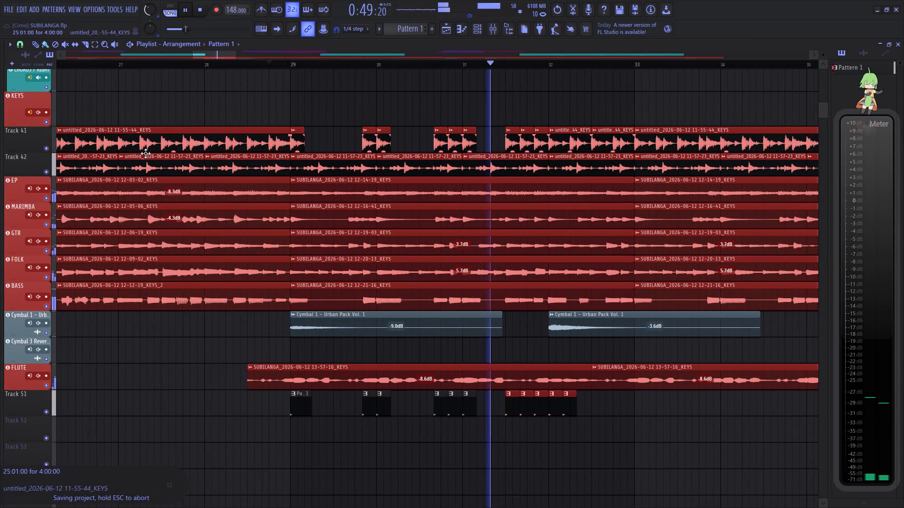
# Save the SUBILANGA project after surveying the wider arrangement.
pyautogui.scroll(-3, 419, 64)
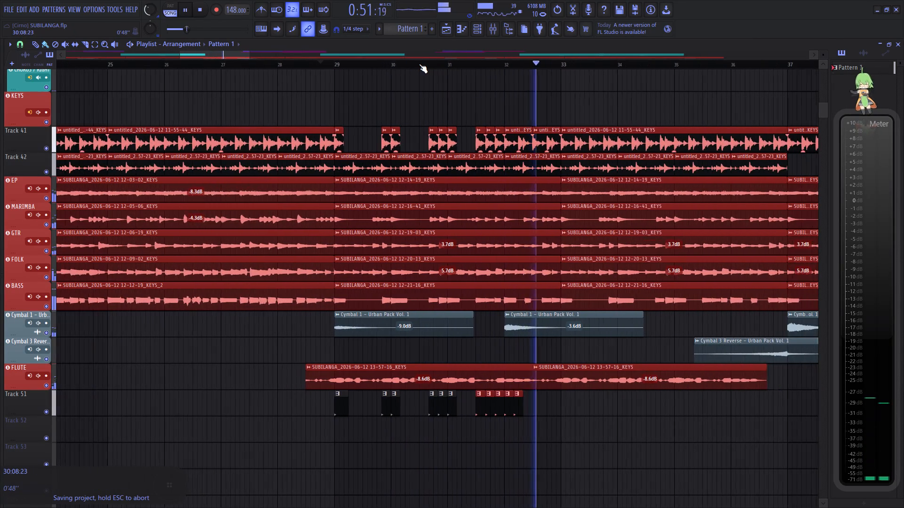
pyautogui.scroll(-10, 419, 64)
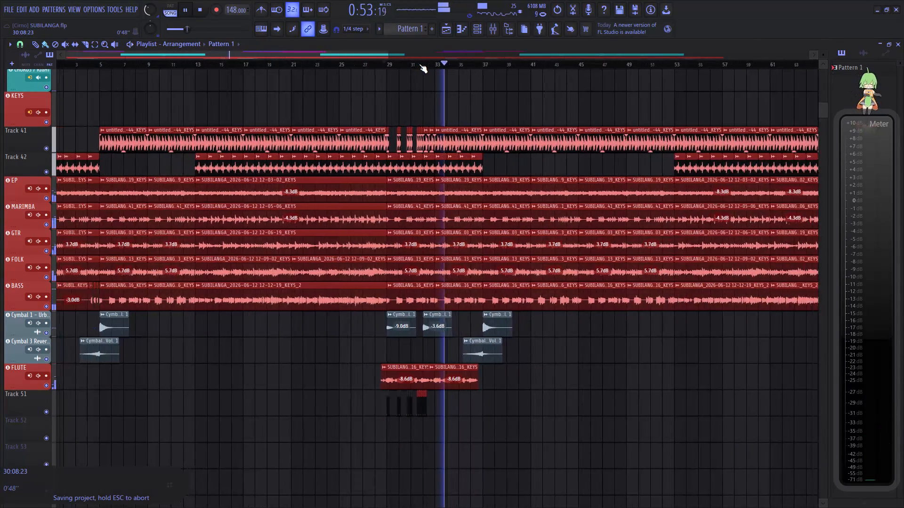
pyautogui.scroll(-6, 419, 64)
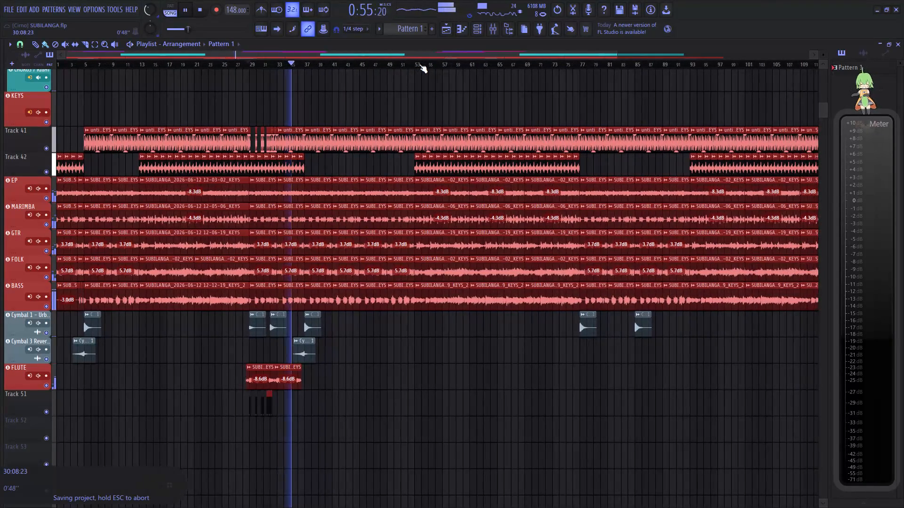
pyautogui.click(7, 10)
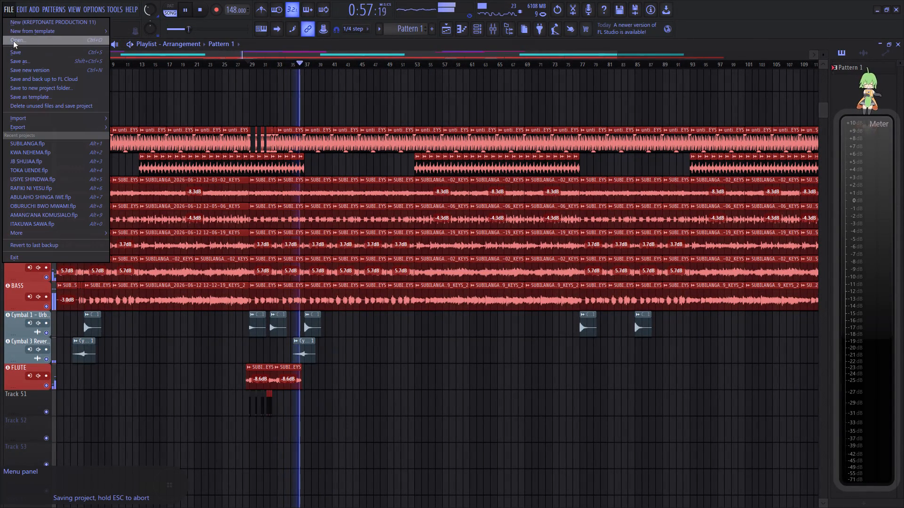
pyautogui.click(14, 50)
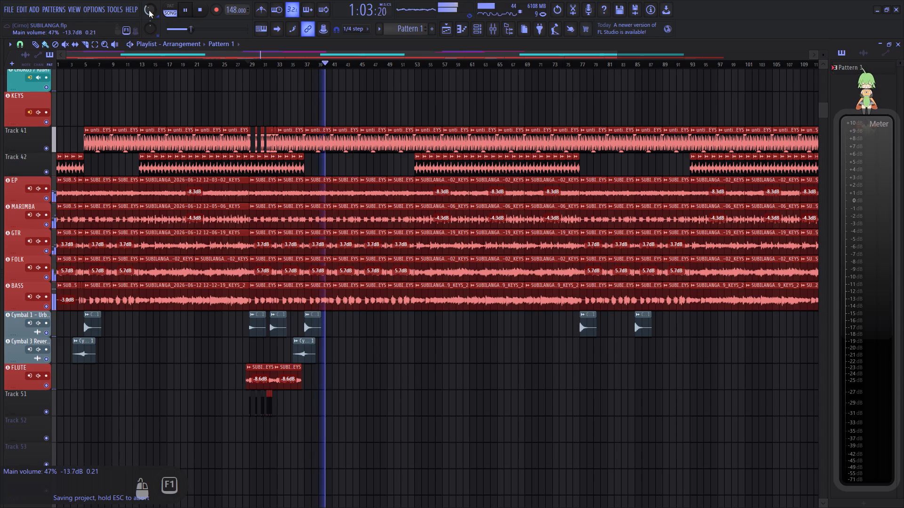
# Raise the main volume by ear.
pyautogui.scroll(14, 149, 10)
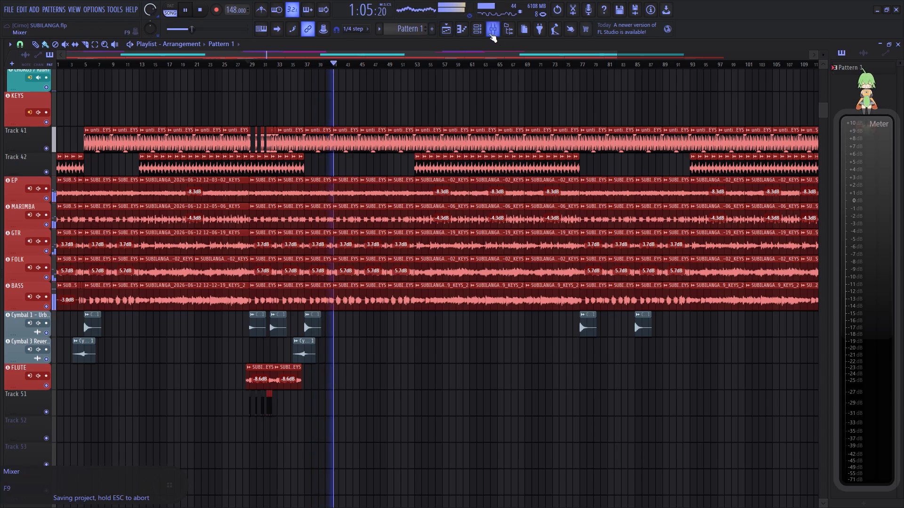
# Select the VERSE 1 mixer track on channel 5 and listen to the passages around bars 33 and 37.
pyautogui.click(489, 33)
pyautogui.scroll(20, 323, 192)
pyautogui.scroll(1, 323, 192)
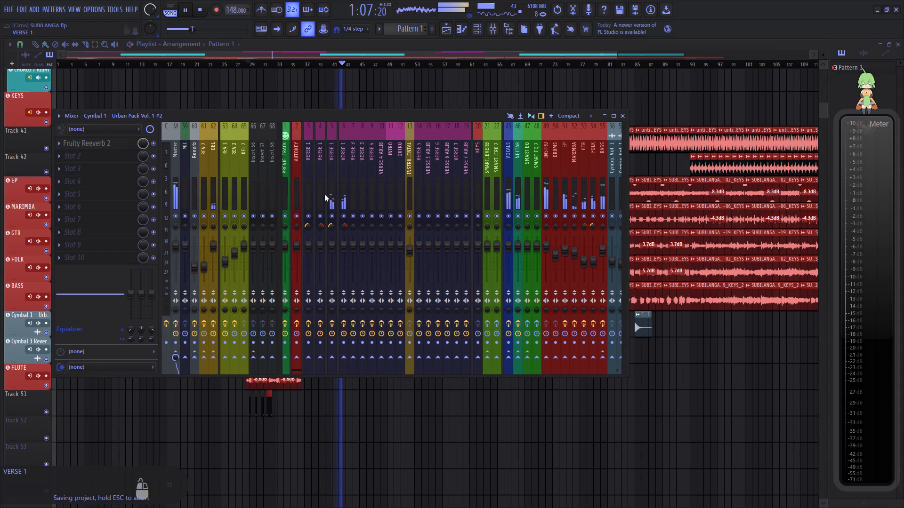
pyautogui.click(332, 191)
pyautogui.click(278, 68)
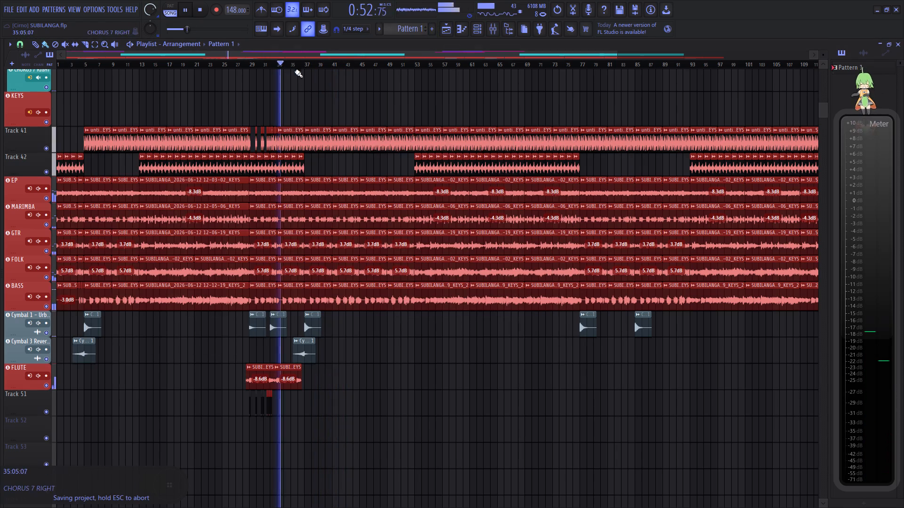
pyautogui.click(302, 59)
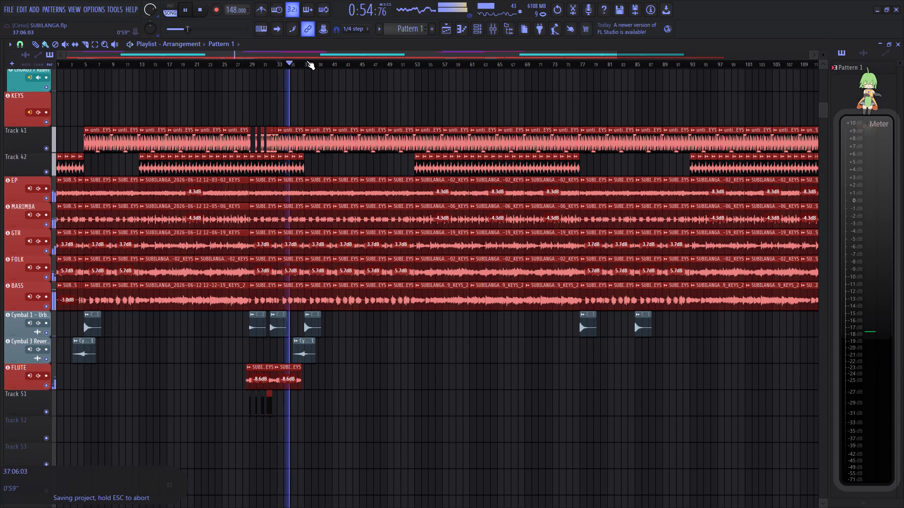
pyautogui.click(307, 61)
# Disable the AIR Stereo Width effect on the four VERSE 1 mixer tracks, channels 3 to 6.
pyautogui.click(499, 28)
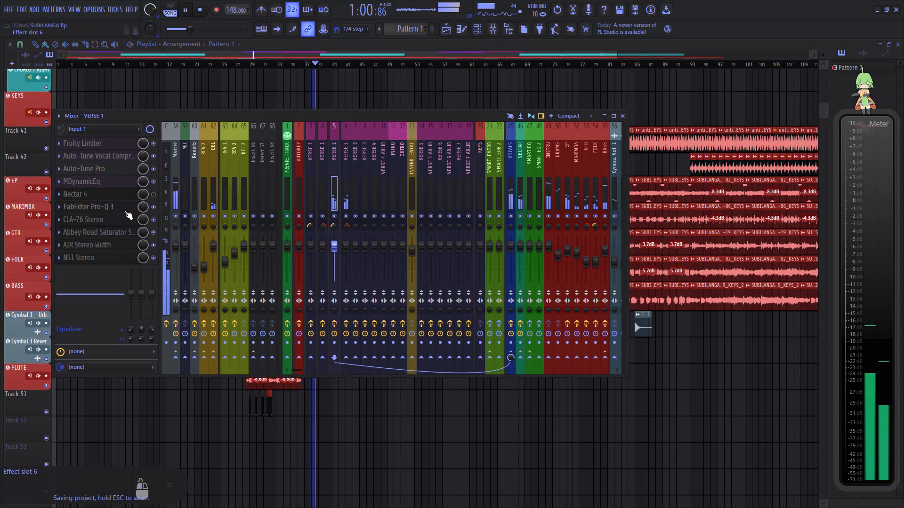
pyautogui.click(151, 247)
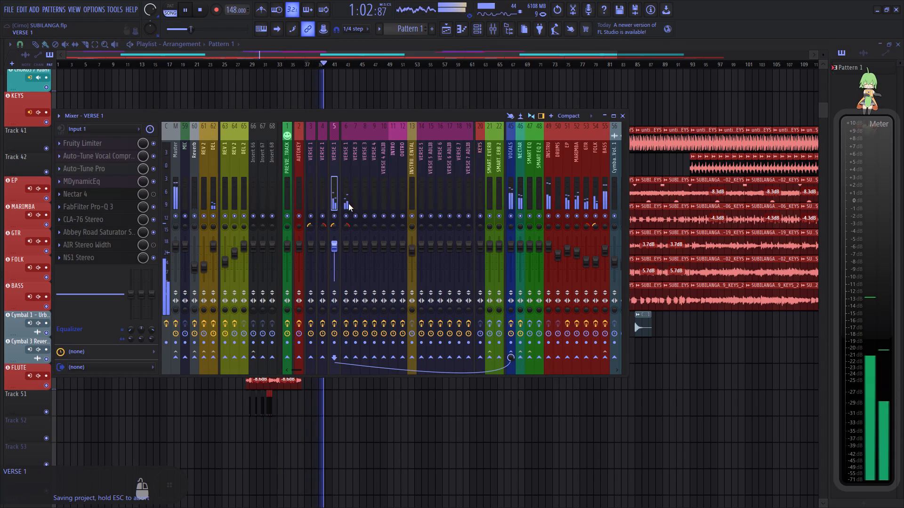
pyautogui.click(348, 202)
pyautogui.click(154, 246)
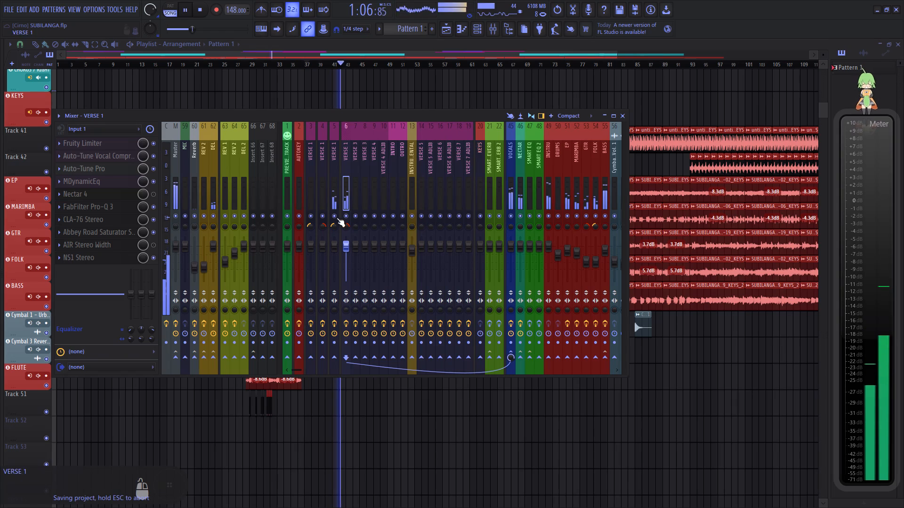
pyautogui.click(315, 197)
pyautogui.click(155, 245)
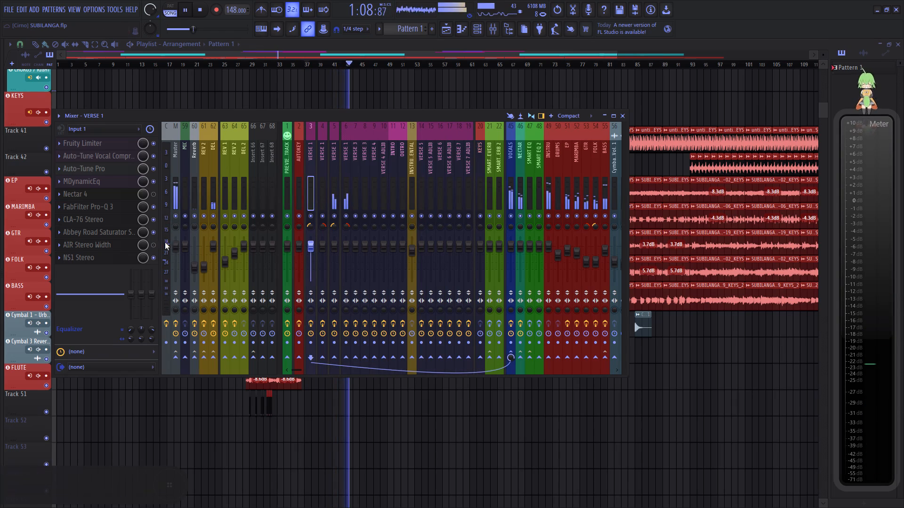
pyautogui.click(321, 198)
pyautogui.click(153, 246)
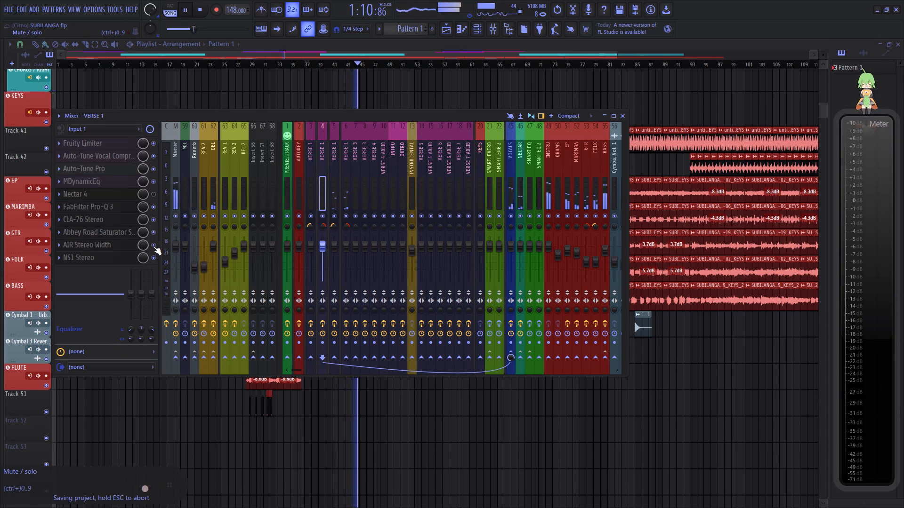
pyautogui.click(624, 119)
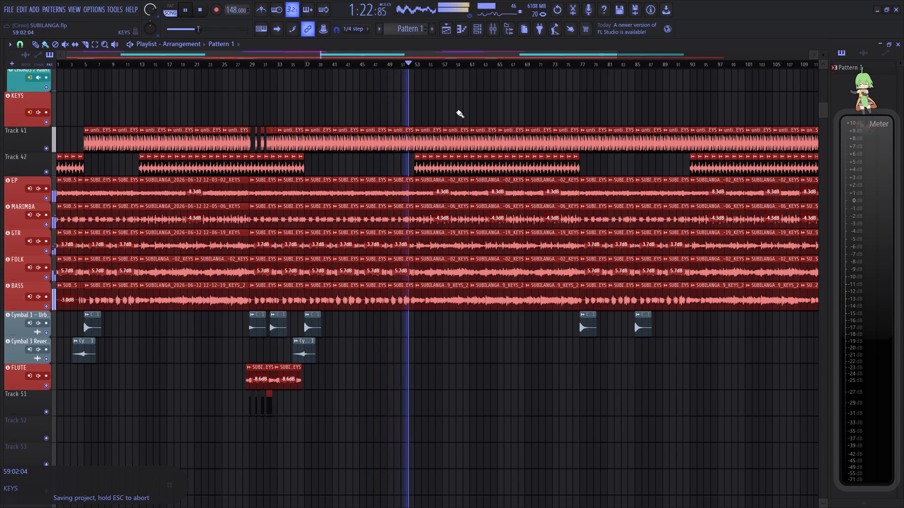
# Save the project again.
pyautogui.scroll(-4, 423, 66)
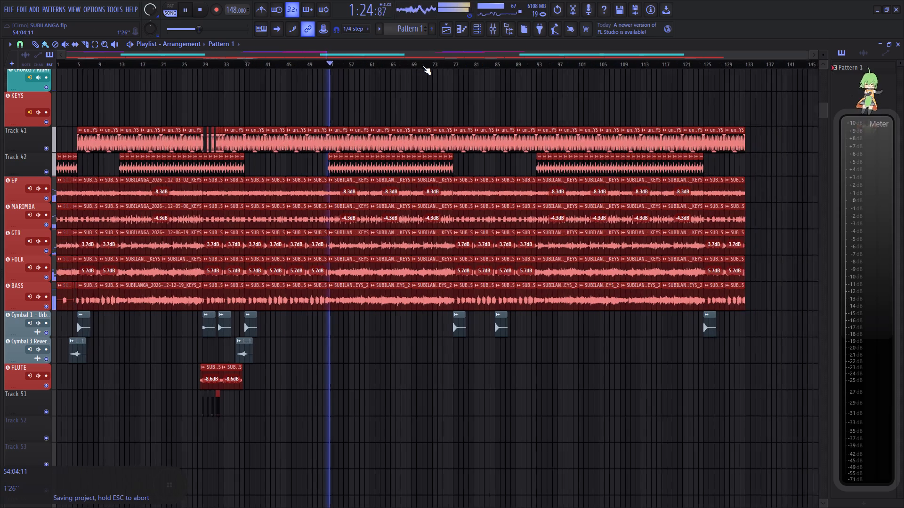
pyautogui.click(4, 6)
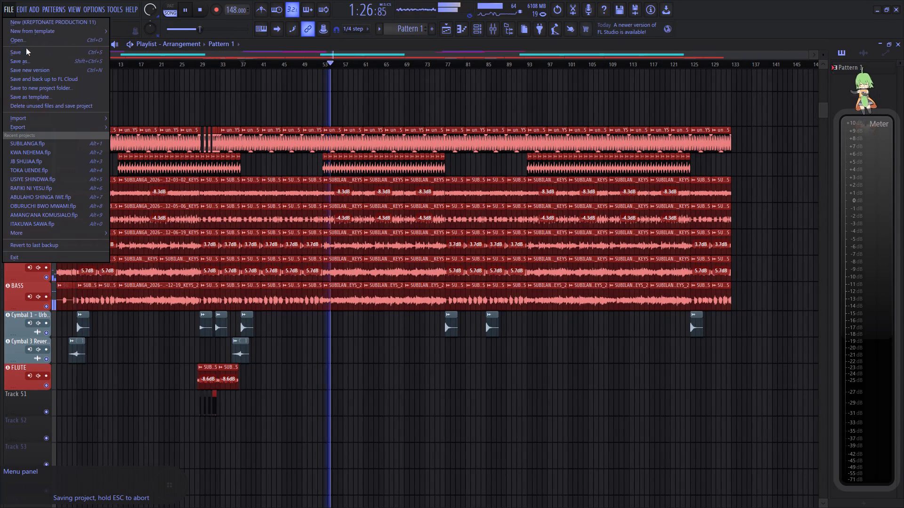
pyautogui.click(26, 48)
# Review the arrangement from about bar 54 onward by ear, replaying the passage from around bar 68.
pyautogui.moveTo(335, 54); pyautogui.dragTo(364, 55)
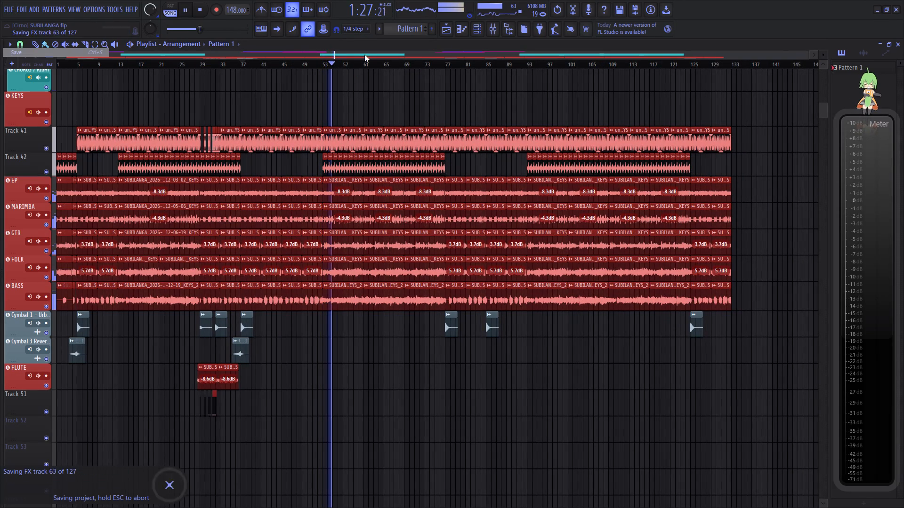
pyautogui.moveTo(364, 55); pyautogui.dragTo(387, 55)
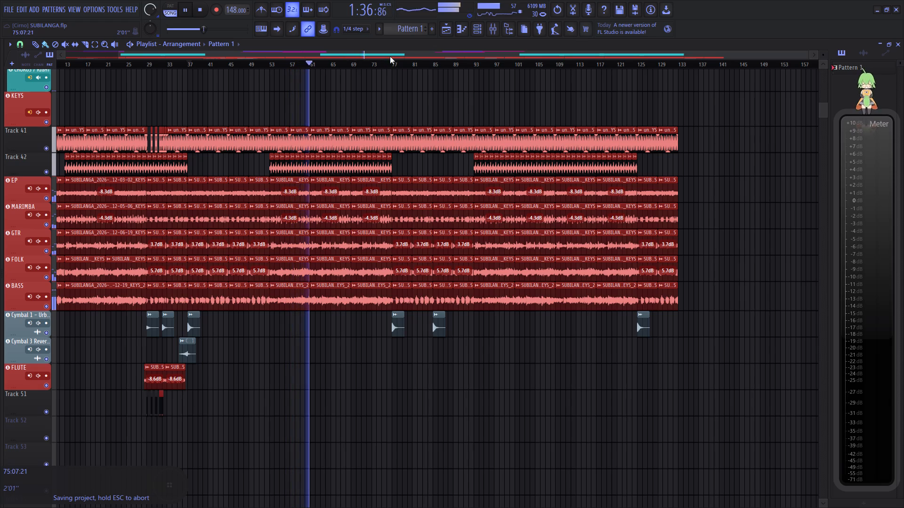
pyautogui.moveTo(391, 56); pyautogui.dragTo(366, 56)
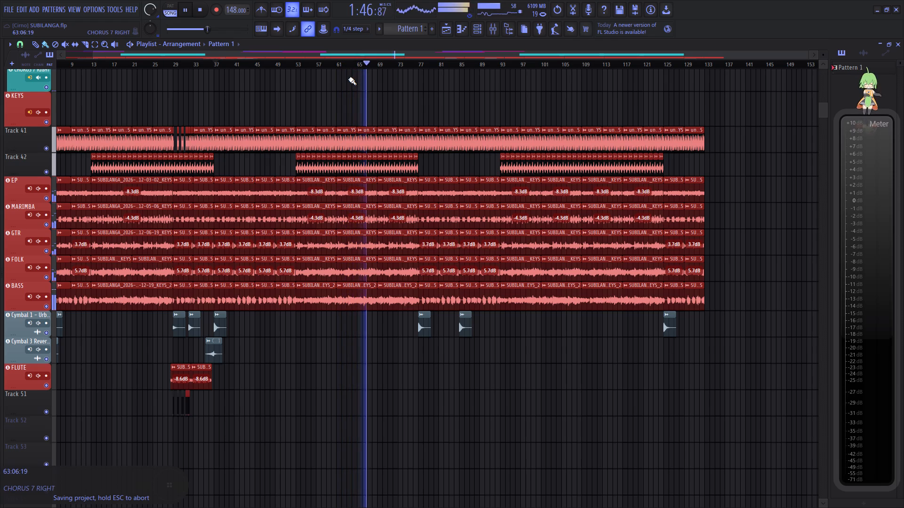
pyautogui.scroll(3, 386, 123)
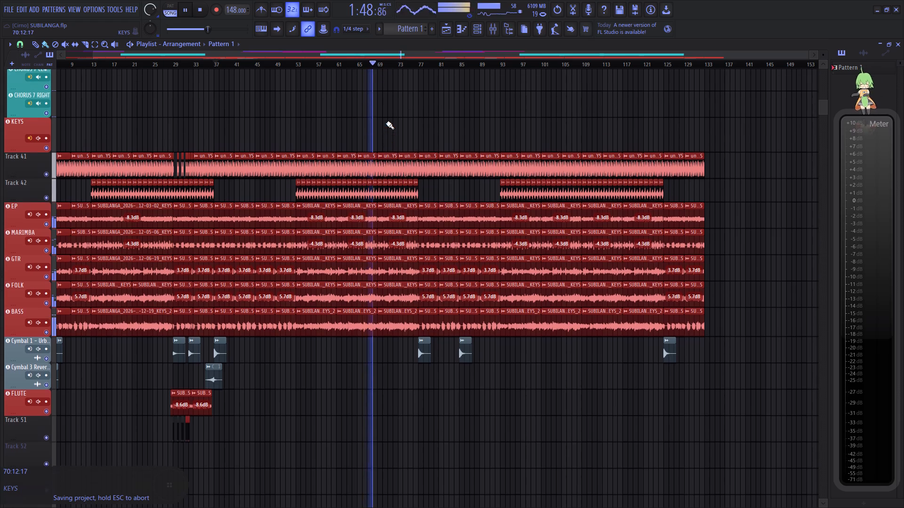
pyautogui.scroll(7, 392, 126)
pyautogui.scroll(-5, 393, 126)
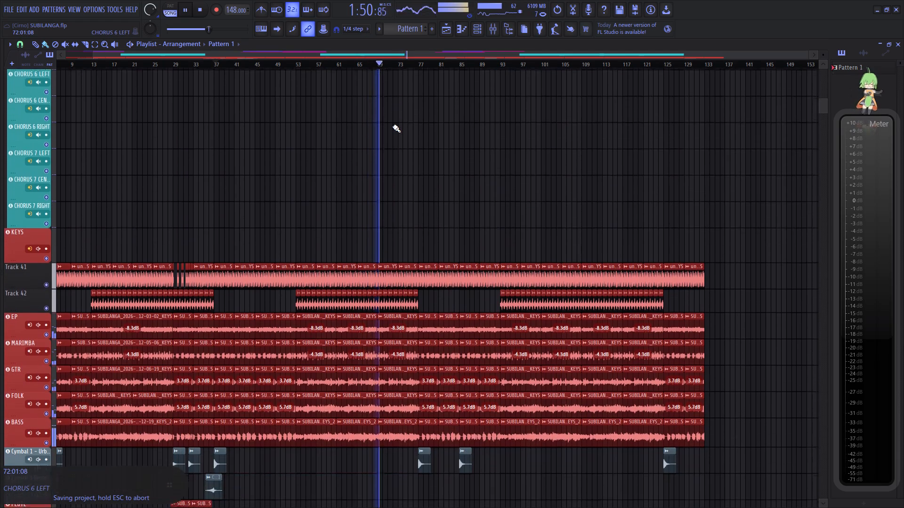
pyautogui.scroll(-3, 393, 126)
pyautogui.click(373, 63)
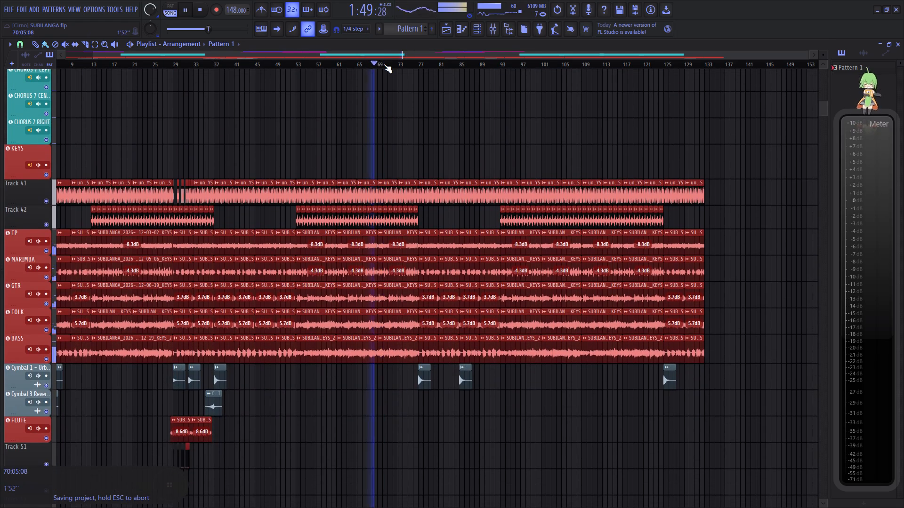
pyautogui.scroll(11, 384, 64)
pyautogui.press('space')
pyautogui.press('space')
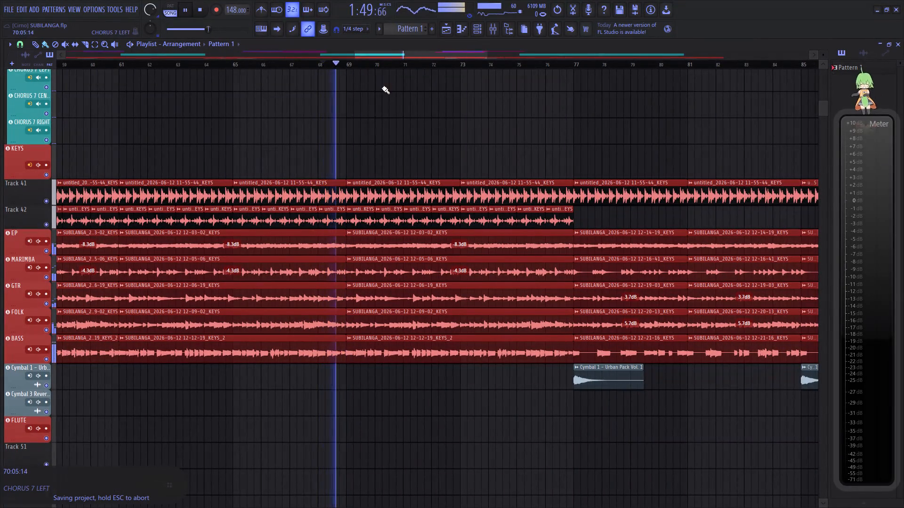
pyautogui.press('space')
pyautogui.press('space')
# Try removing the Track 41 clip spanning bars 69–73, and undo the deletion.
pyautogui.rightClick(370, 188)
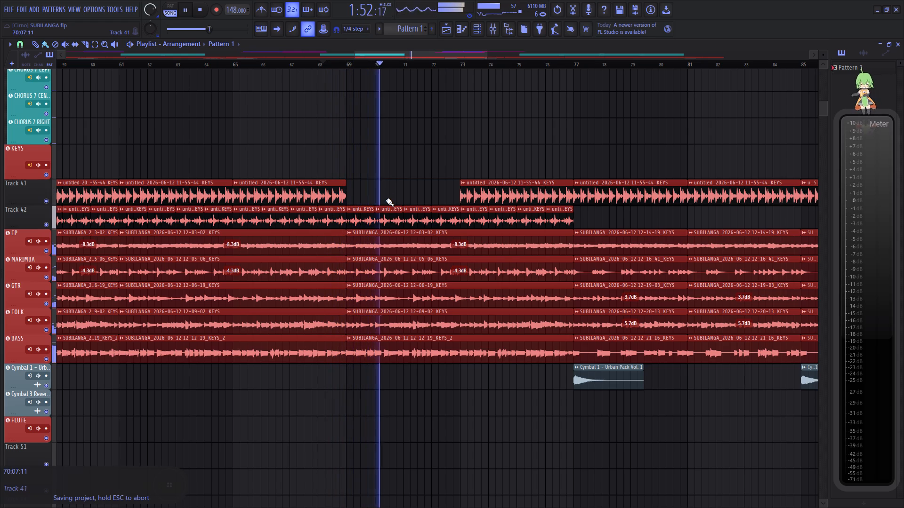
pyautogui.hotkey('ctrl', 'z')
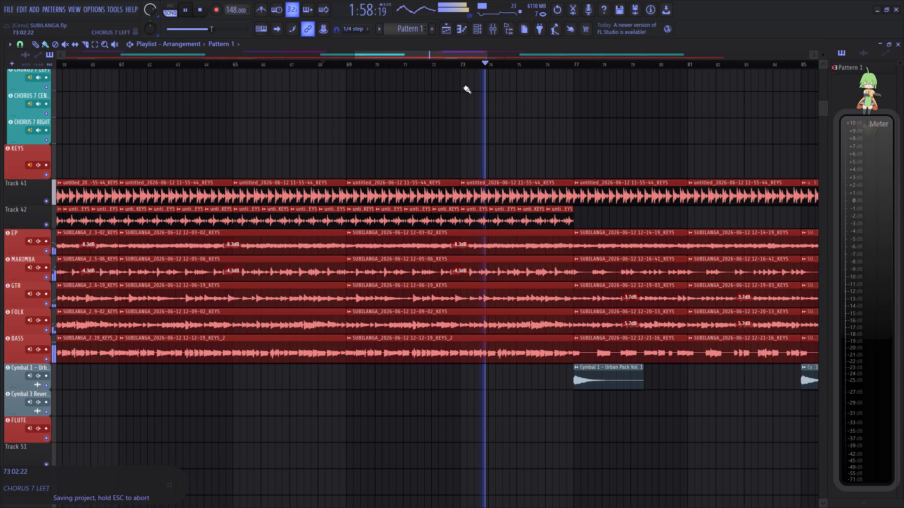
# Replay from around bar 68, mute the MARIMBA mixer track for comparison, and lower its volume by ear.
pyautogui.moveTo(447, 56); pyautogui.dragTo(460, 57)
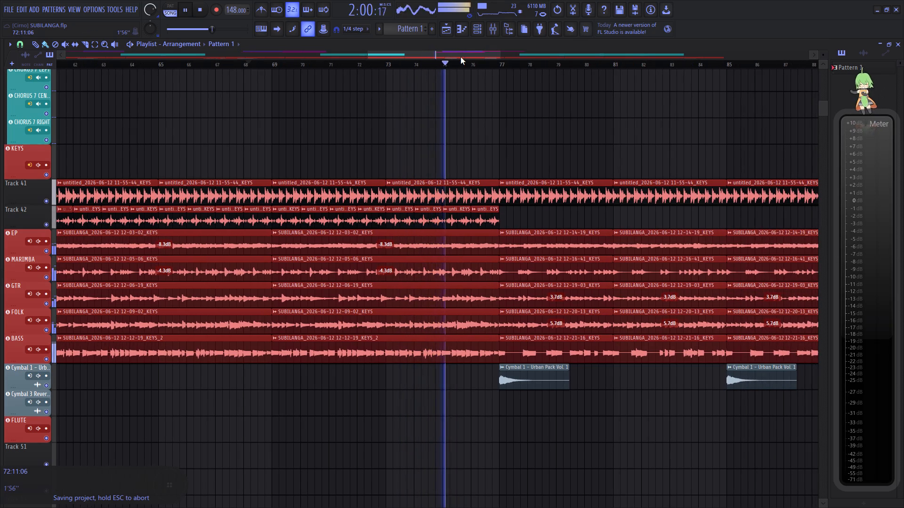
pyautogui.moveTo(460, 57); pyautogui.dragTo(476, 57)
pyautogui.click(489, 31)
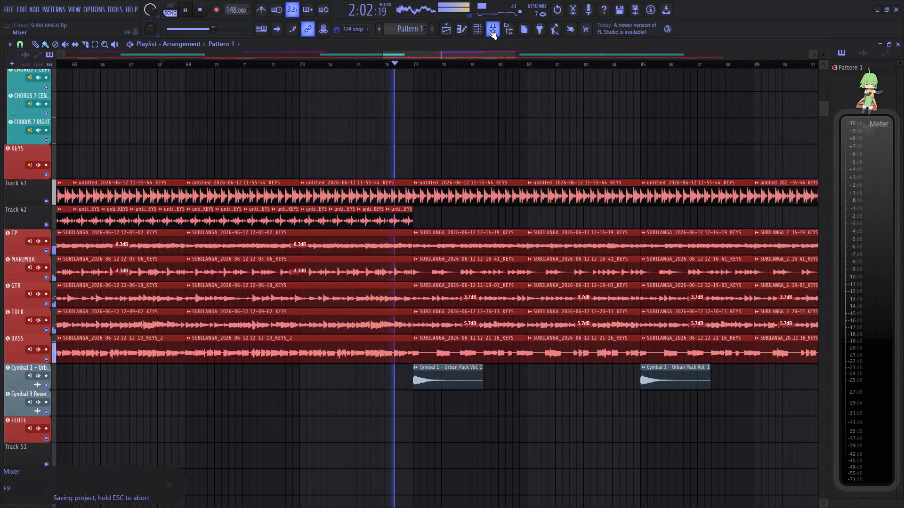
pyautogui.press('space')
pyautogui.press('space')
pyautogui.scroll(-4, 492, 171)
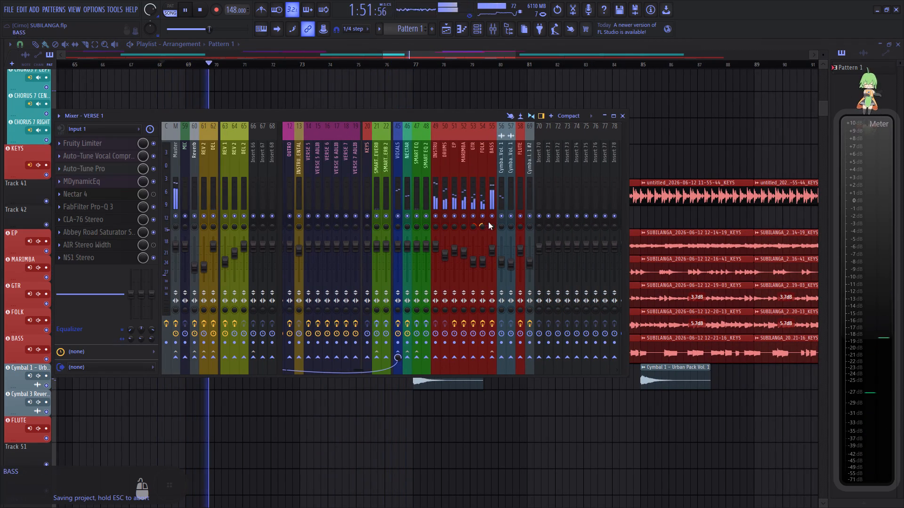
pyautogui.click(465, 217)
pyautogui.scroll(-1, 468, 251)
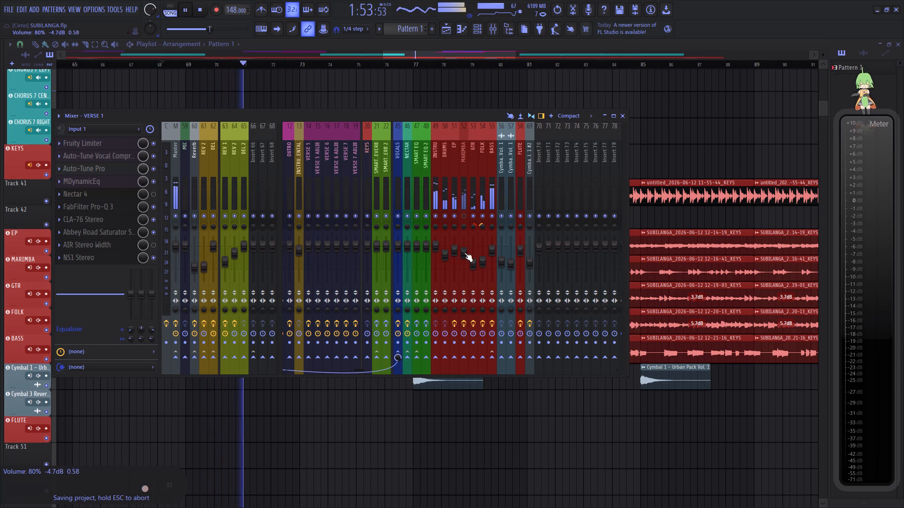
pyautogui.scroll(-3, 464, 253)
# Solo the GTR and FOLK mixer tracks together, balance their volumes at a higher level by ear, and end the solo.
pyautogui.scroll(1, 475, 262)
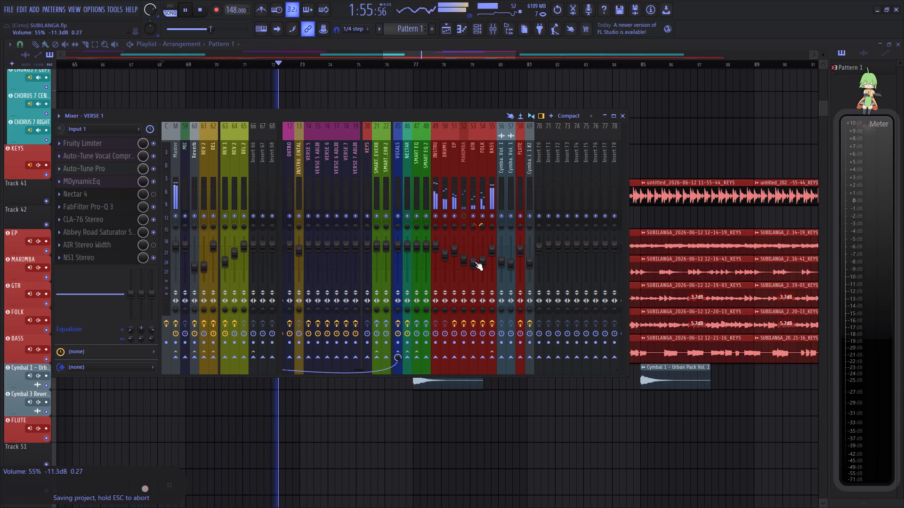
pyautogui.rightClick(475, 220)
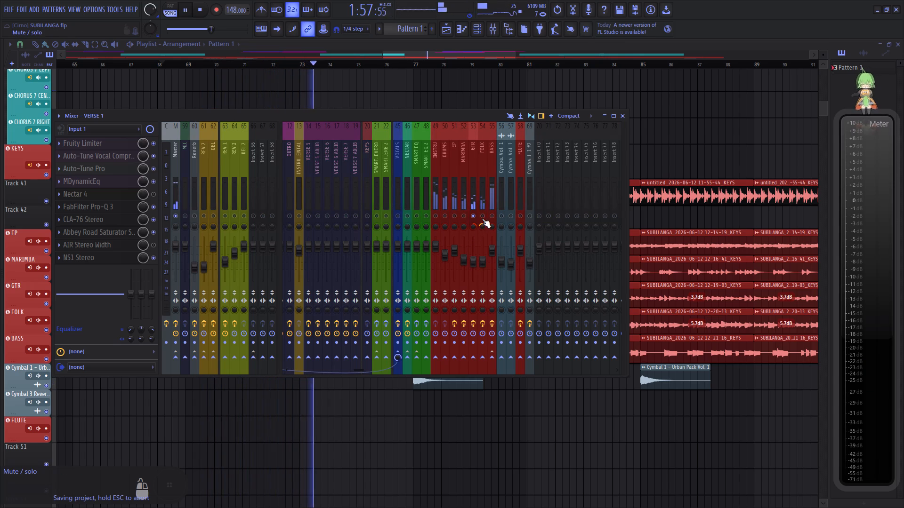
pyautogui.click(482, 219)
pyautogui.scroll(5, 483, 260)
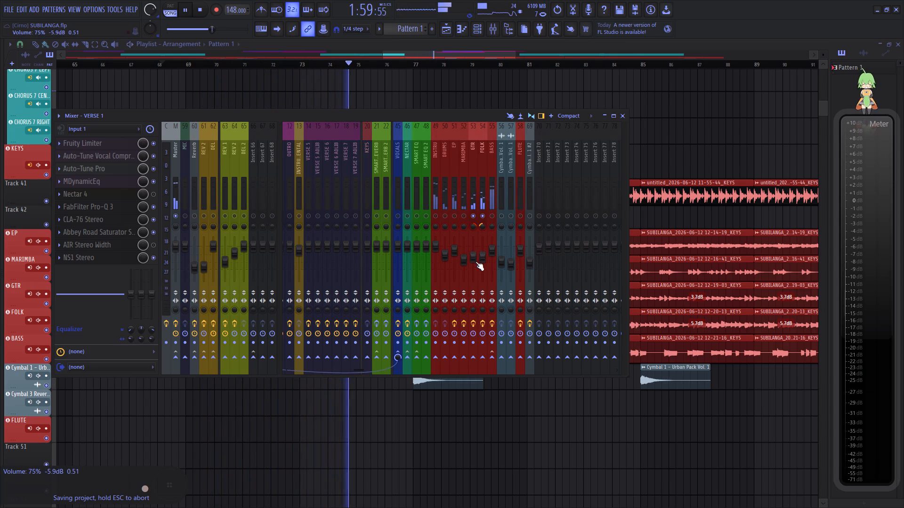
pyautogui.scroll(-1, 476, 262)
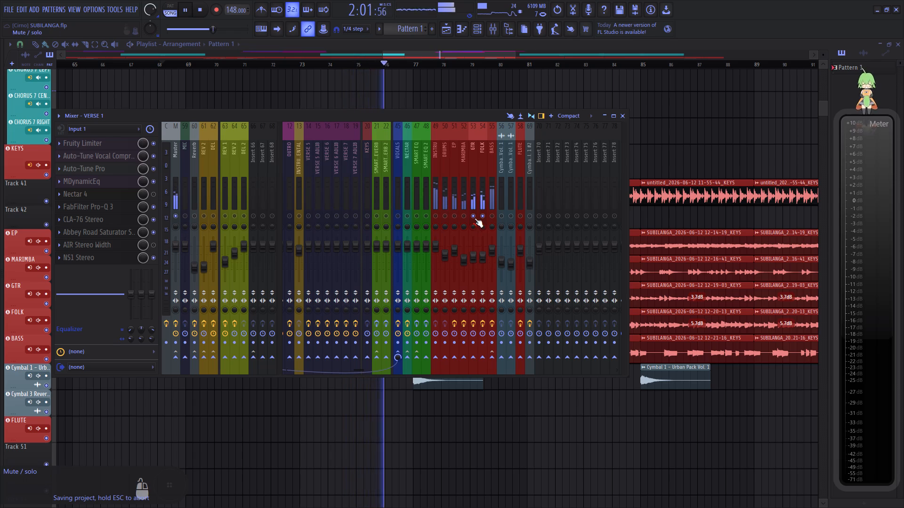
pyautogui.rightClick(474, 217)
# Pan the GTR mixer track 44% right and the FOLK track 44% left, replay from around bar 68, and save the project.
pyautogui.scroll(-2, 465, 263)
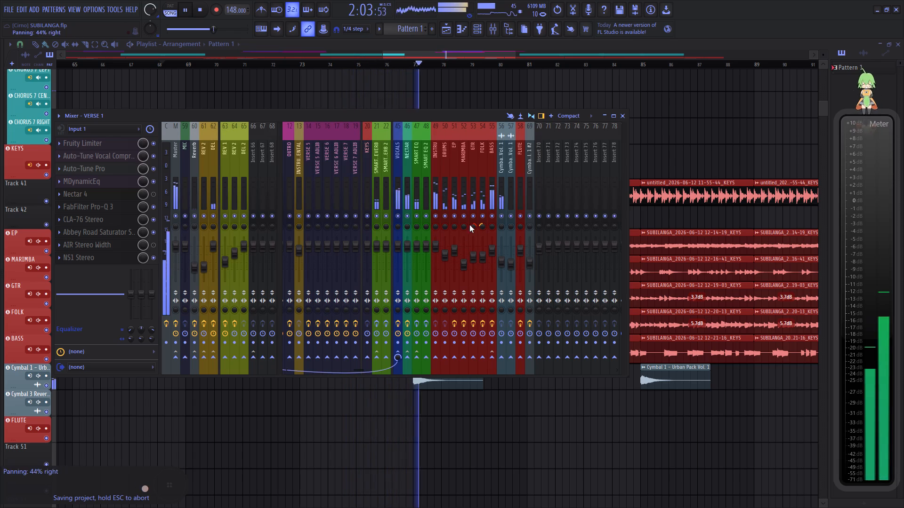
pyautogui.press('space')
pyautogui.press('space')
pyautogui.press('space')
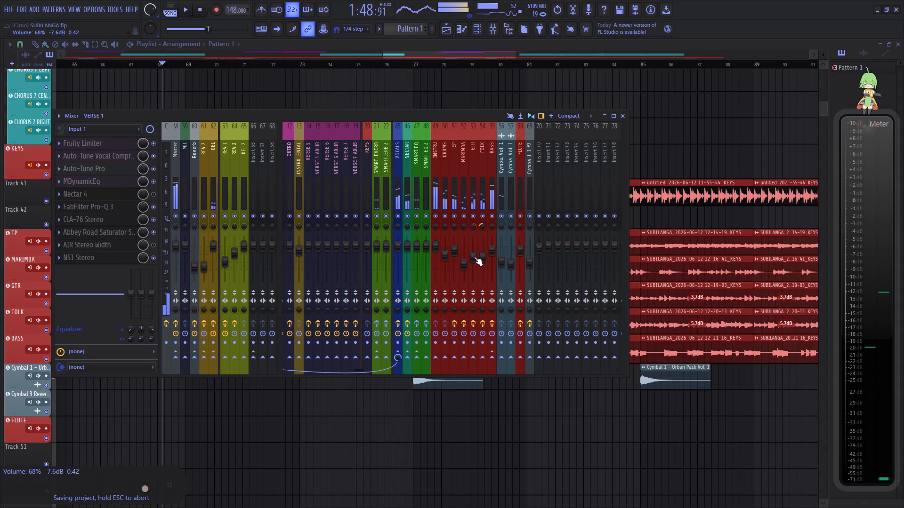
pyautogui.press('space')
pyautogui.hotkey('ctrl', 's')
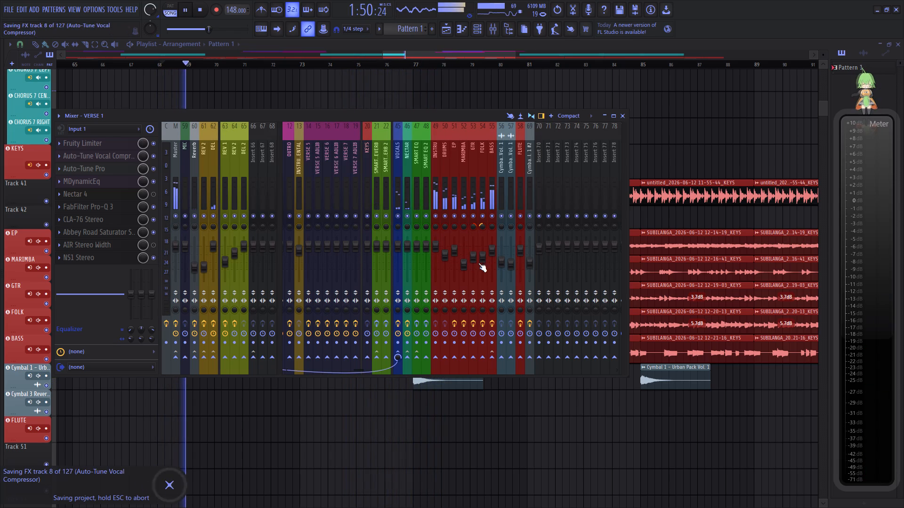
# Lower the GTR and FOLK mixer volumes, FOLK to 62% (-9.4 dB), and briefly mute each one for comparison.
pyautogui.scroll(-2, 475, 259)
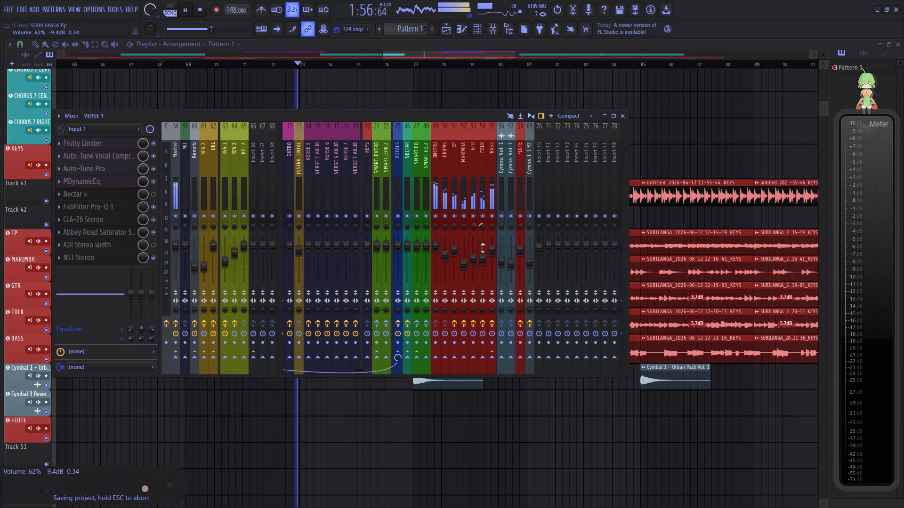
pyautogui.click(484, 218)
pyautogui.click(484, 218)
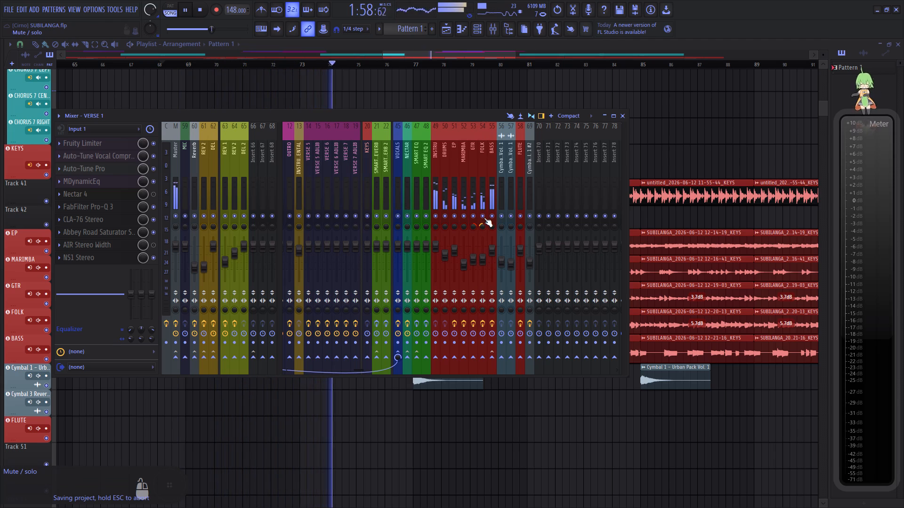
pyautogui.click(476, 218)
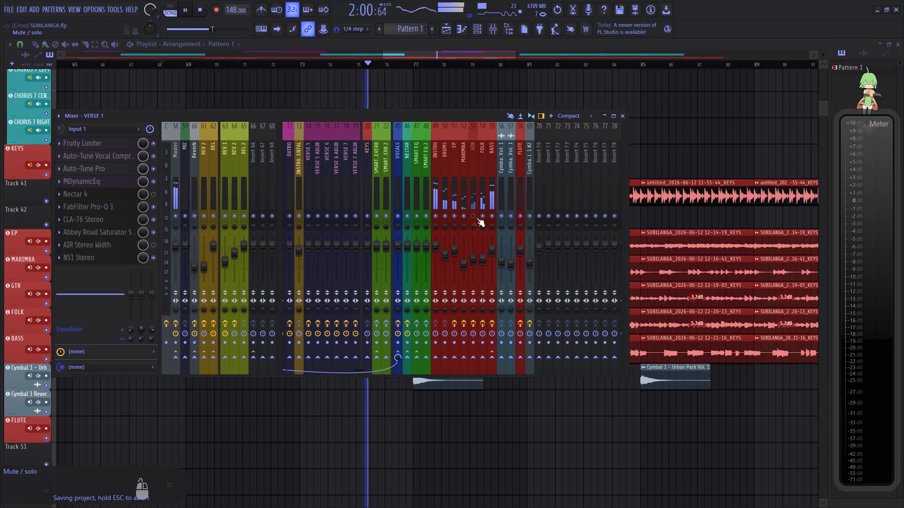
pyautogui.click(476, 218)
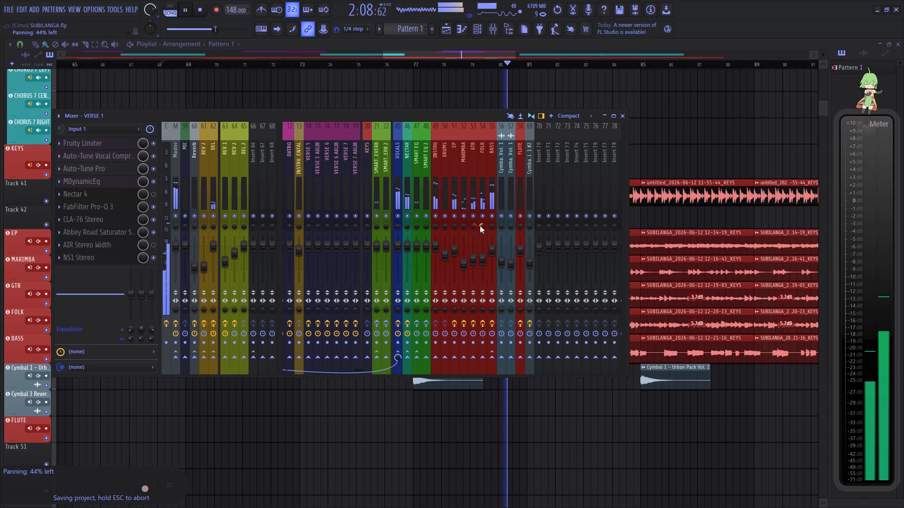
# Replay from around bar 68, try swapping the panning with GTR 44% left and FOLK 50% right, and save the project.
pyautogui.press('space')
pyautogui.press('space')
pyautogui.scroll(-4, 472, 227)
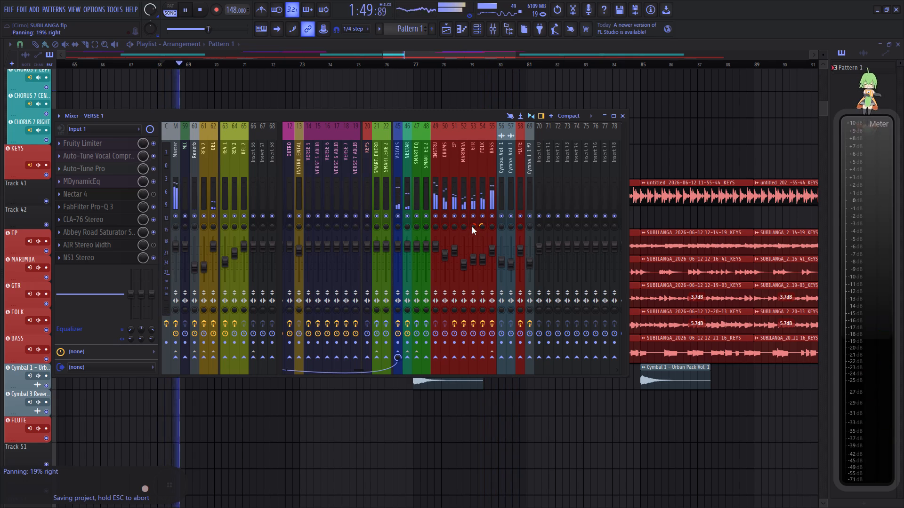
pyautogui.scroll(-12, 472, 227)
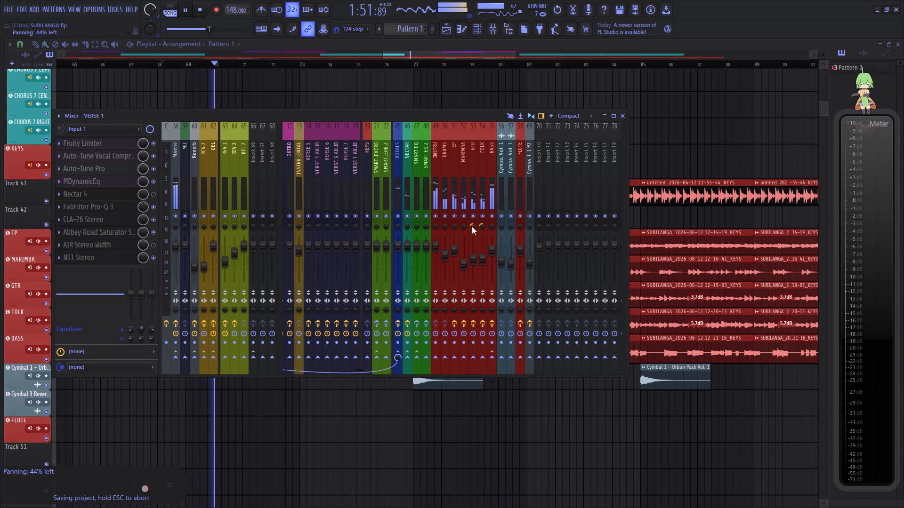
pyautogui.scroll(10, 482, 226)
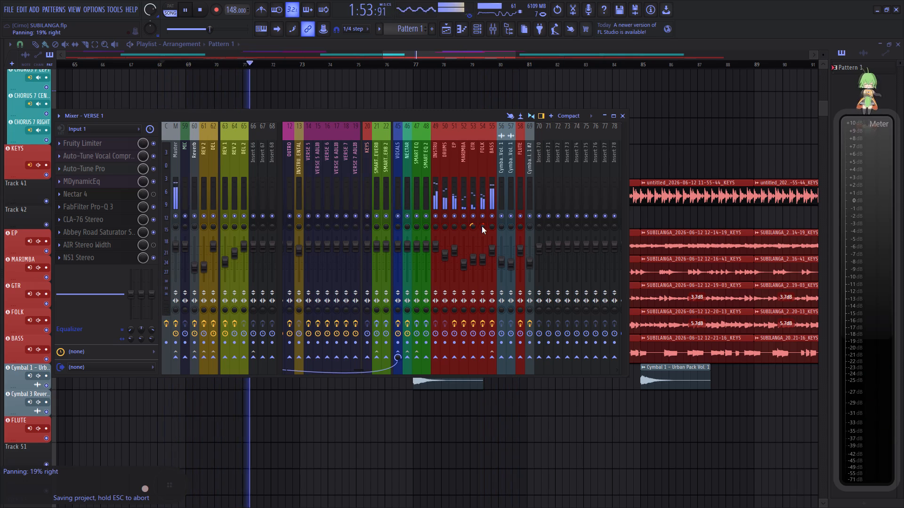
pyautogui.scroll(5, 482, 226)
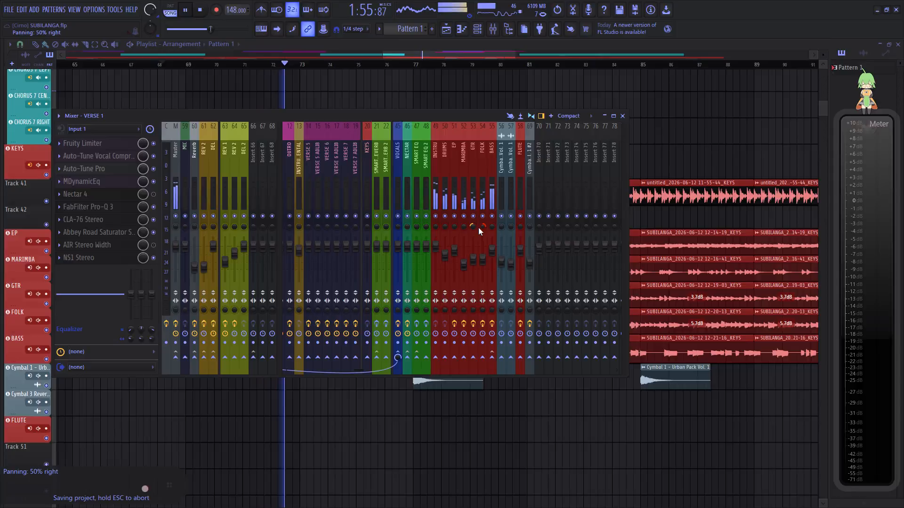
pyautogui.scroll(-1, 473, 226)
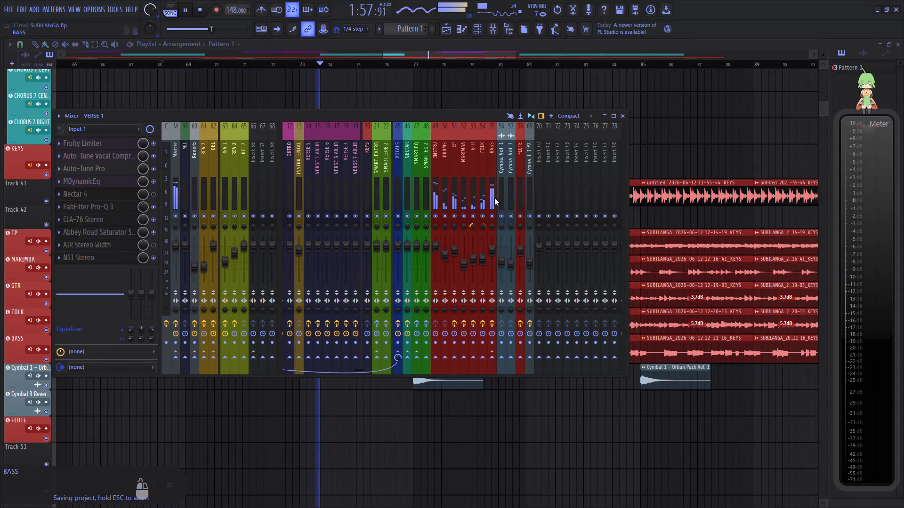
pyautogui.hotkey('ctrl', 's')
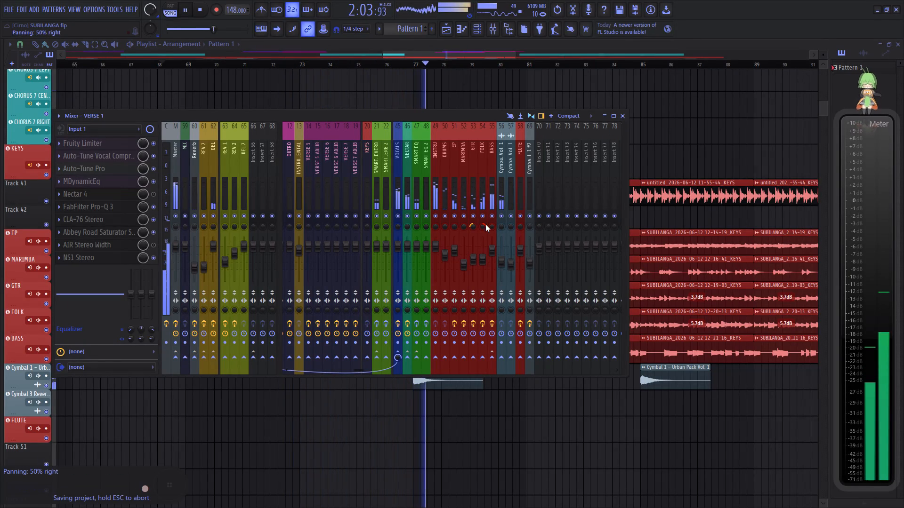
# Replay from around bar 68, pan the GTR mixer track about 44% right, and pan FOLK to the left by ear.
pyautogui.press('space')
pyautogui.press('space')
pyautogui.scroll(-3, 472, 228)
pyautogui.scroll(4, 472, 228)
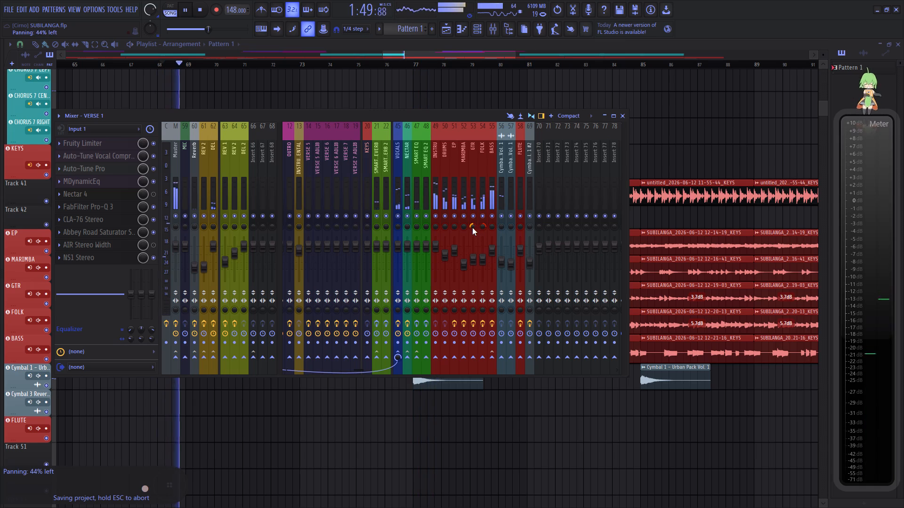
pyautogui.scroll(11, 472, 228)
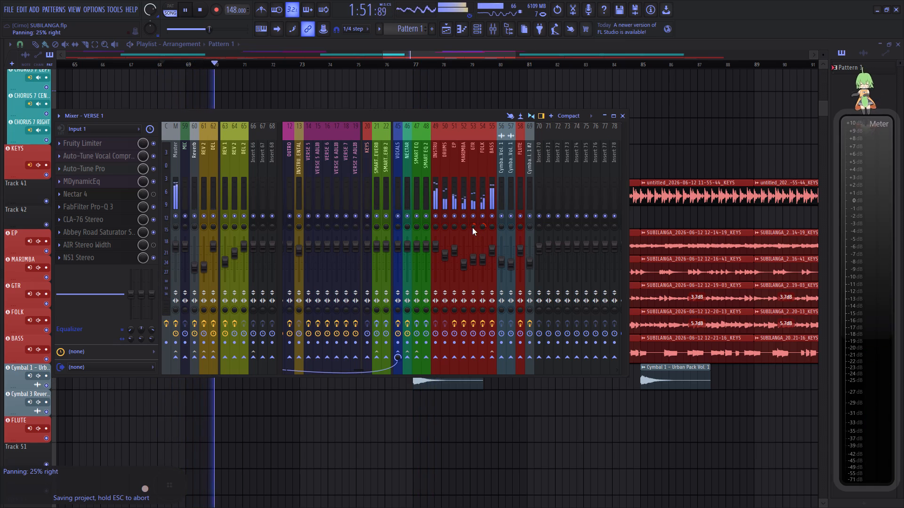
pyautogui.scroll(3, 472, 228)
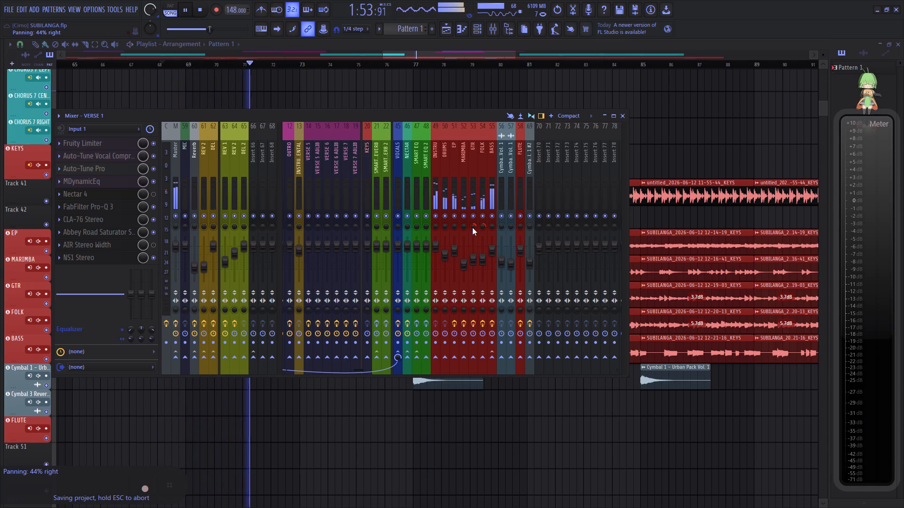
pyautogui.scroll(1, 472, 228)
pyautogui.scroll(-9, 482, 228)
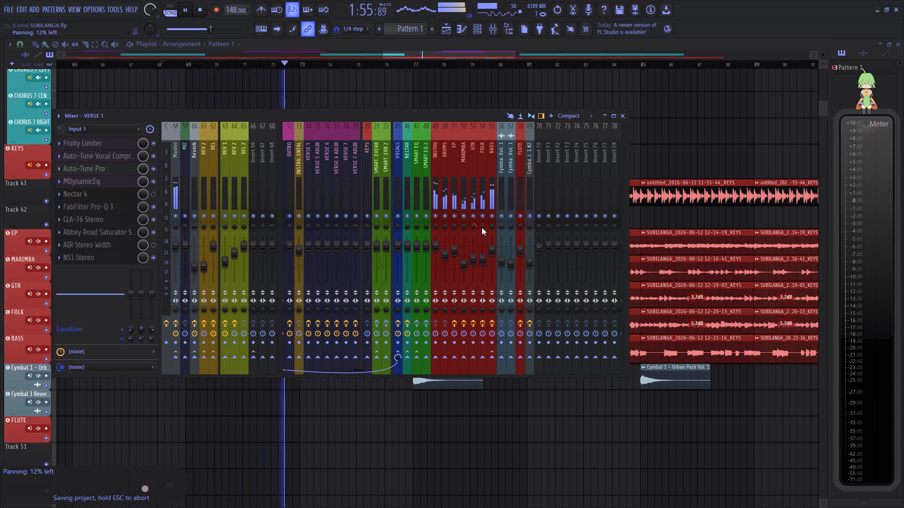
pyautogui.scroll(-7, 482, 228)
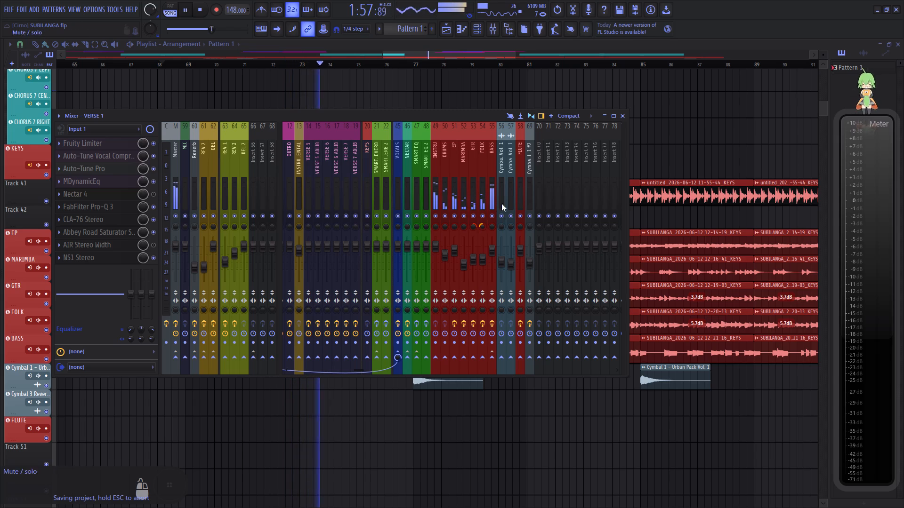
# Select the BASS mixer track to check its level, and close the mixer.
pyautogui.click(489, 198)
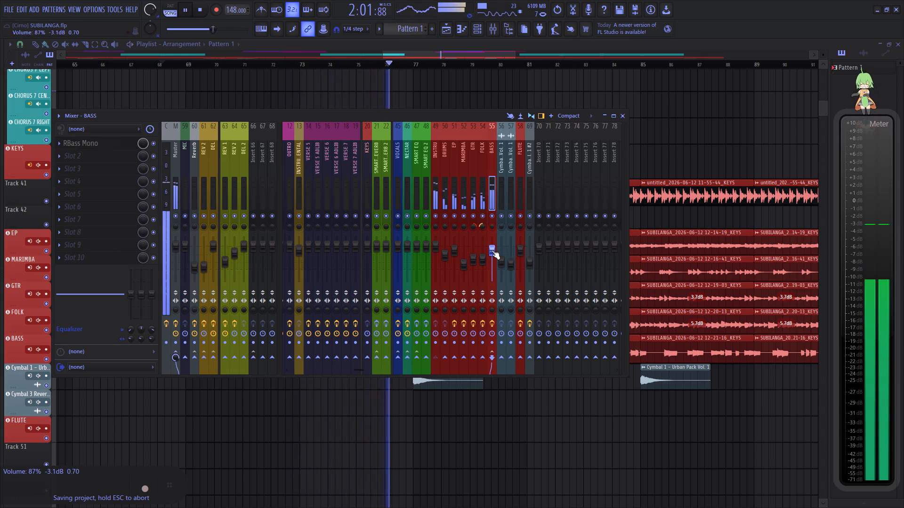
pyautogui.click(619, 118)
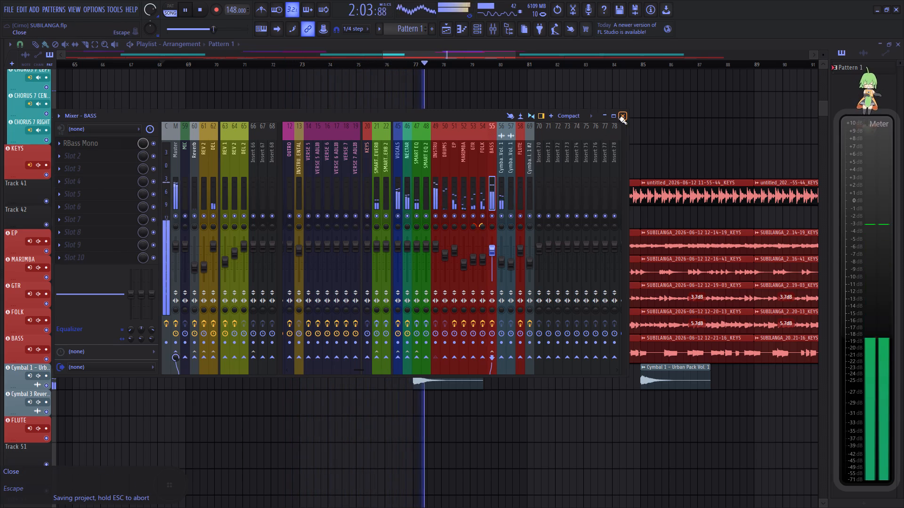
# Save the project.
pyautogui.scroll(-3, 467, 66)
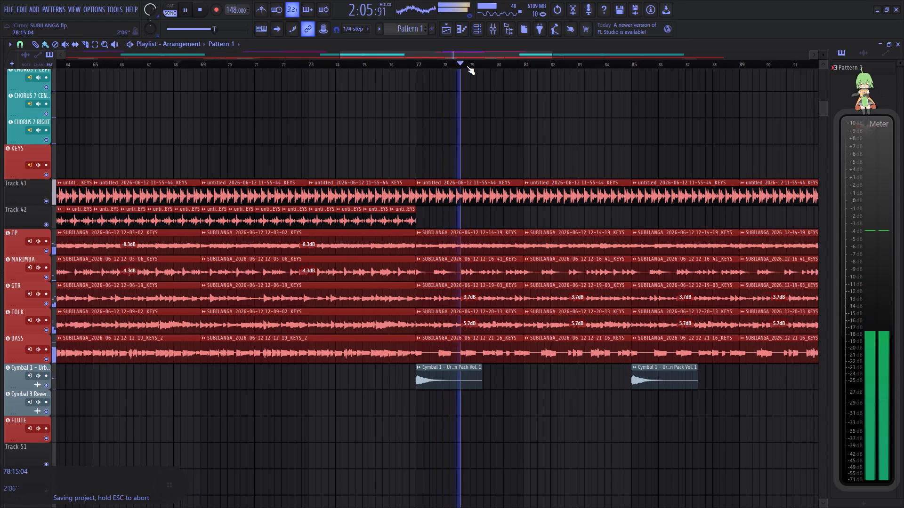
pyautogui.scroll(-6, 467, 66)
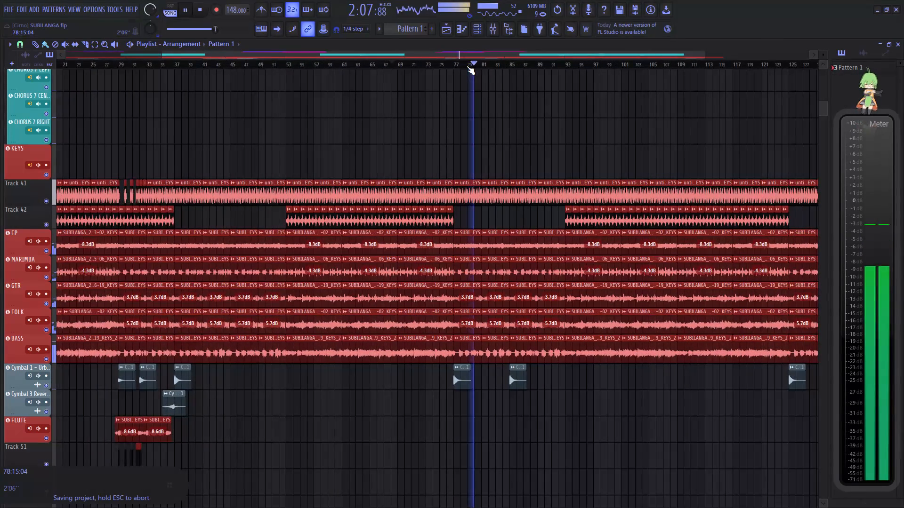
pyautogui.click(6, 10)
pyautogui.click(19, 53)
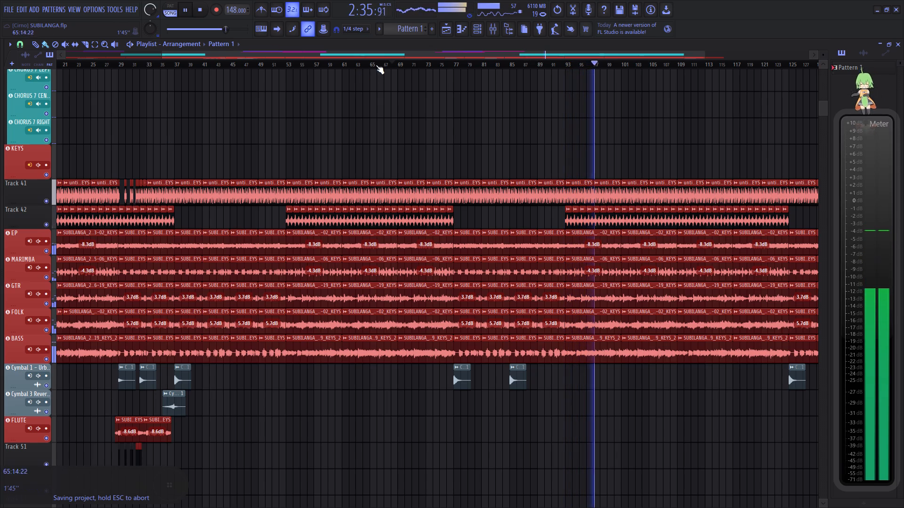
# Listen to the arrangement from about bar 97 to bar 117 while examining the instrument tracks toward the song's end.
pyautogui.moveTo(381, 57); pyautogui.dragTo(485, 53)
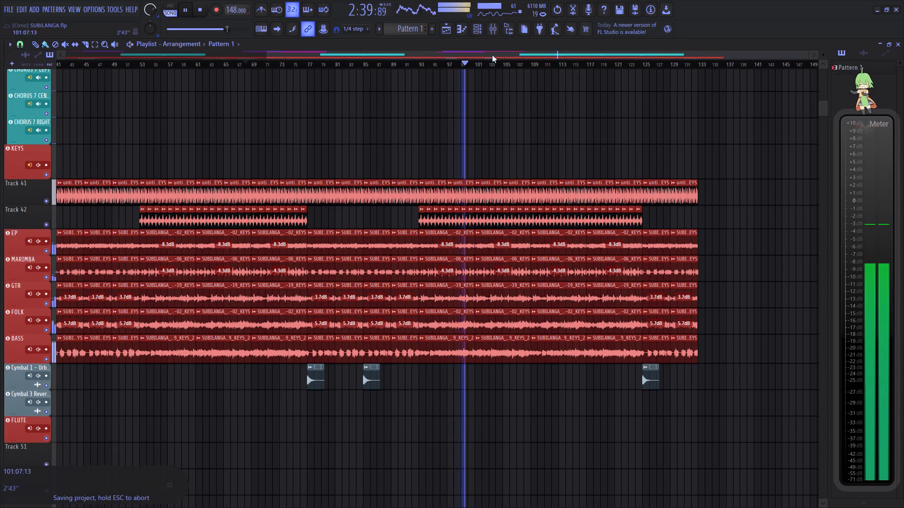
pyautogui.moveTo(492, 55); pyautogui.dragTo(553, 55)
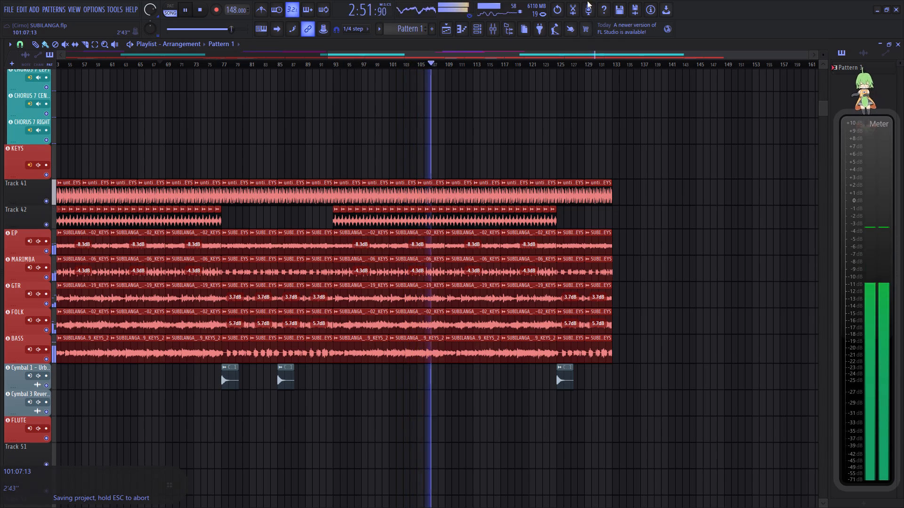
pyautogui.moveTo(513, 56); pyautogui.dragTo(579, 50)
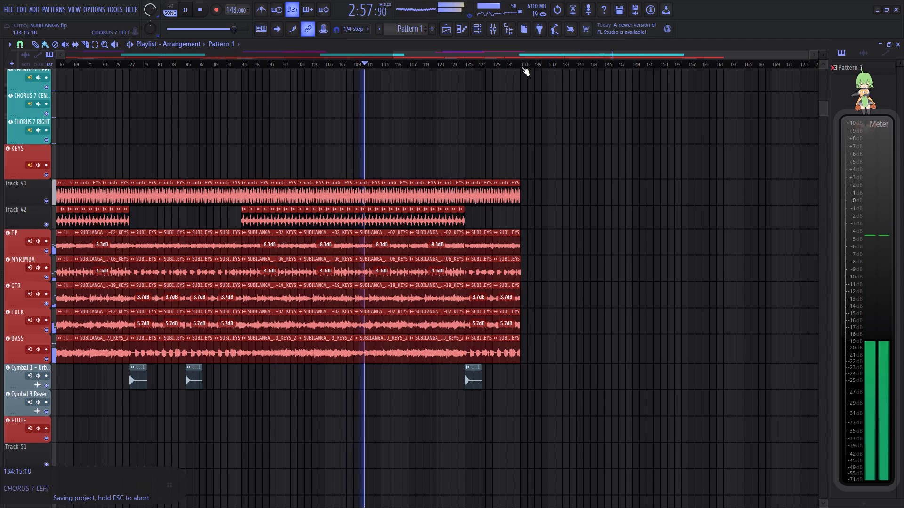
pyautogui.moveTo(495, 55); pyautogui.dragTo(543, 54)
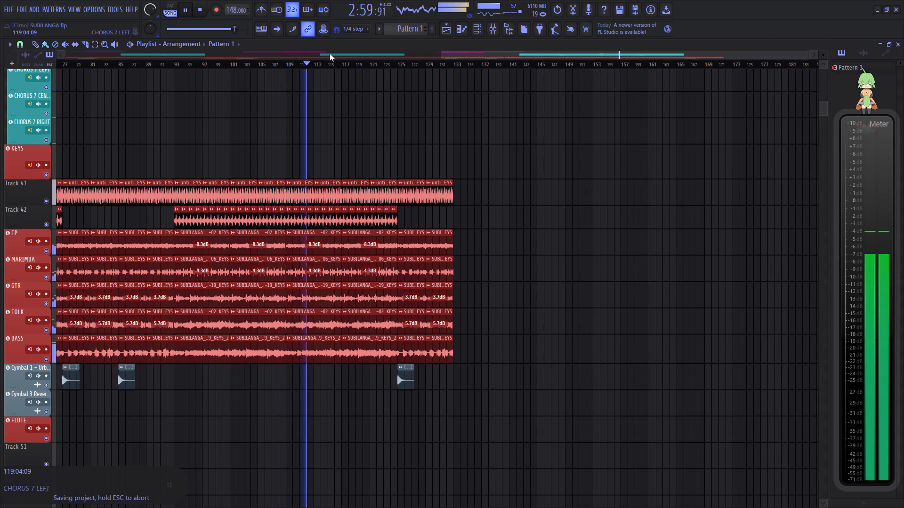
pyautogui.scroll(5, 325, 63)
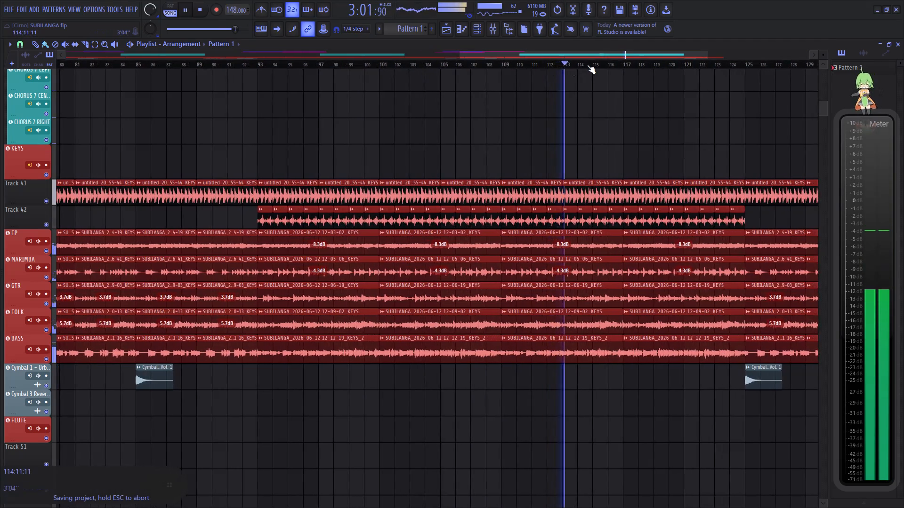
pyautogui.scroll(-4, 587, 65)
pyautogui.moveTo(581, 55); pyautogui.dragTo(657, 48)
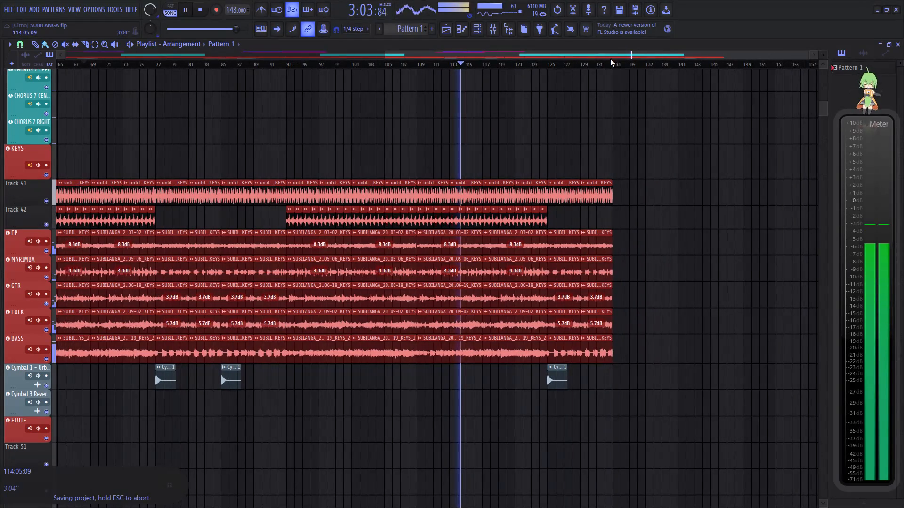
pyautogui.moveTo(591, 56); pyautogui.dragTo(621, 52)
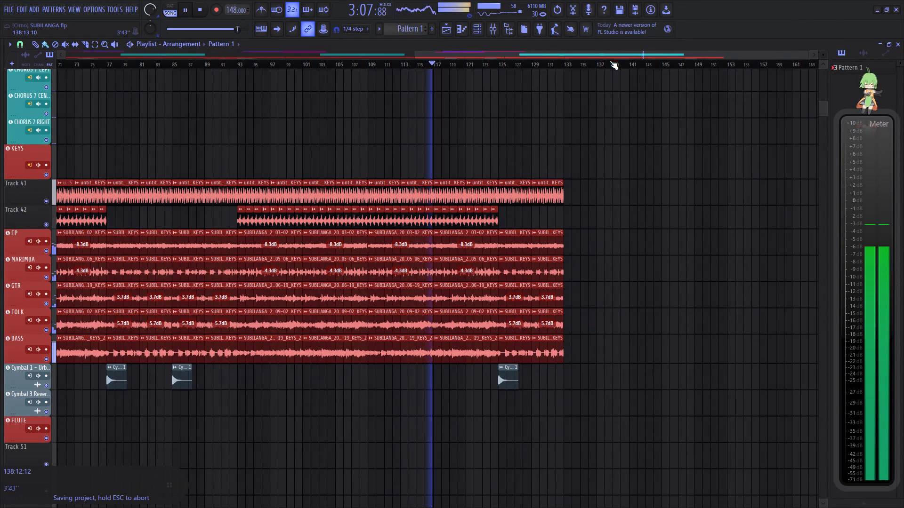
pyautogui.moveTo(606, 56); pyautogui.dragTo(623, 54)
# Examine the CHORUS 1 to CHORUS 4 vocal clips up to about bar 125 during playback, and return to the instrument tracks.
pyautogui.scroll(6, 391, 142)
pyautogui.scroll(8, 429, 142)
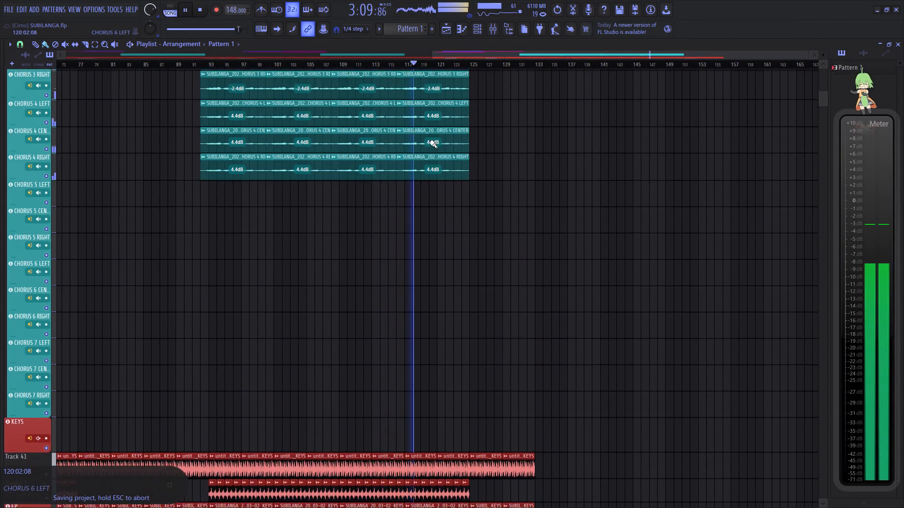
pyautogui.scroll(6, 429, 142)
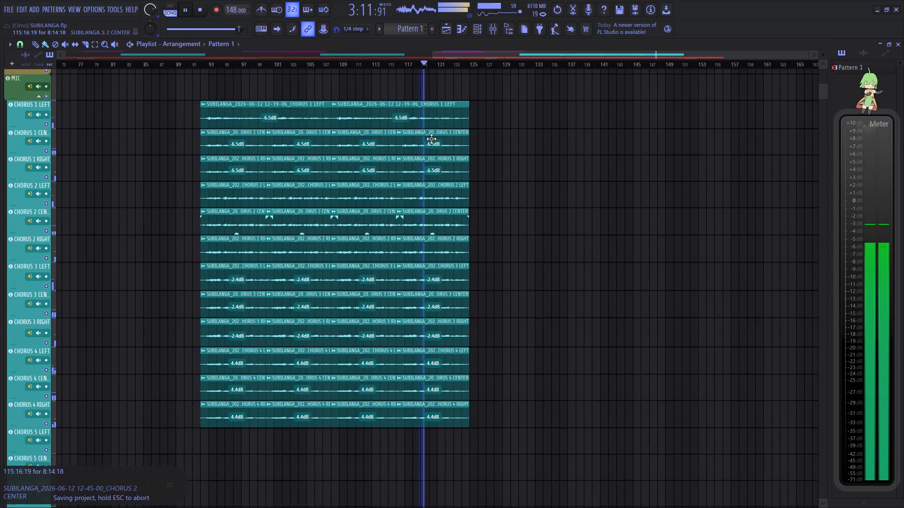
pyautogui.scroll(2, 431, 139)
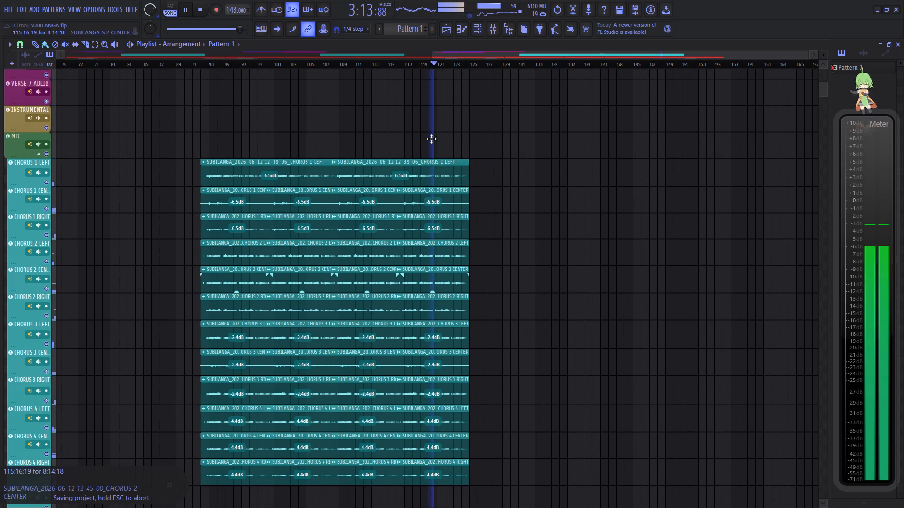
pyautogui.scroll(-6, 446, 138)
pyautogui.scroll(2, 445, 140)
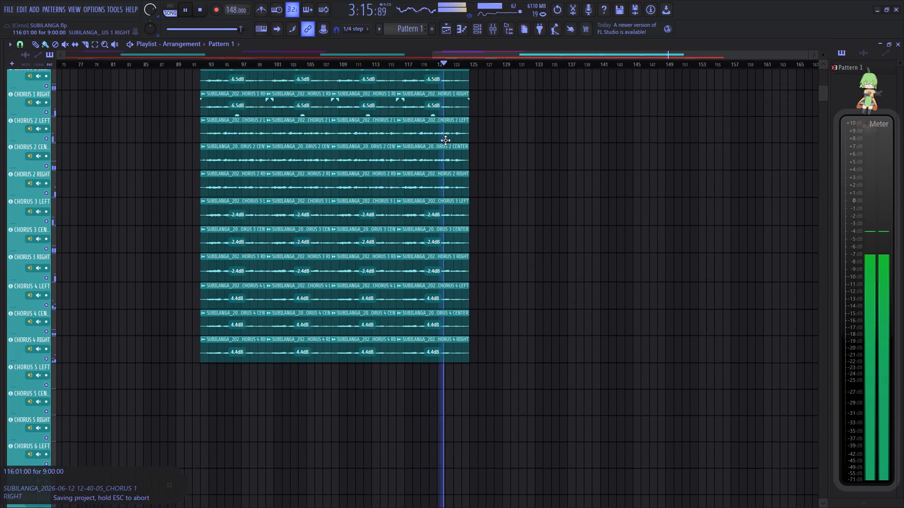
pyautogui.scroll(-20, 445, 140)
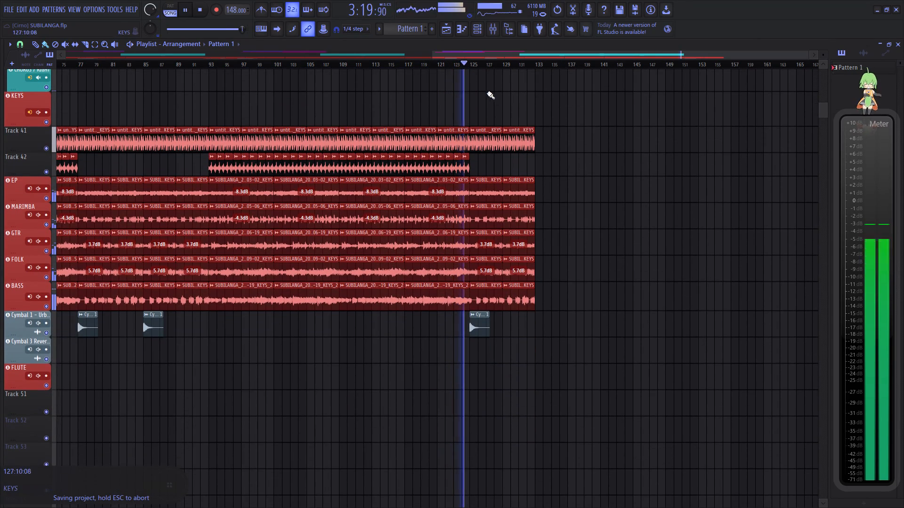
# Replay the arrangement from about bar 124 to check the transition into bar 125.
pyautogui.scroll(11, 475, 64)
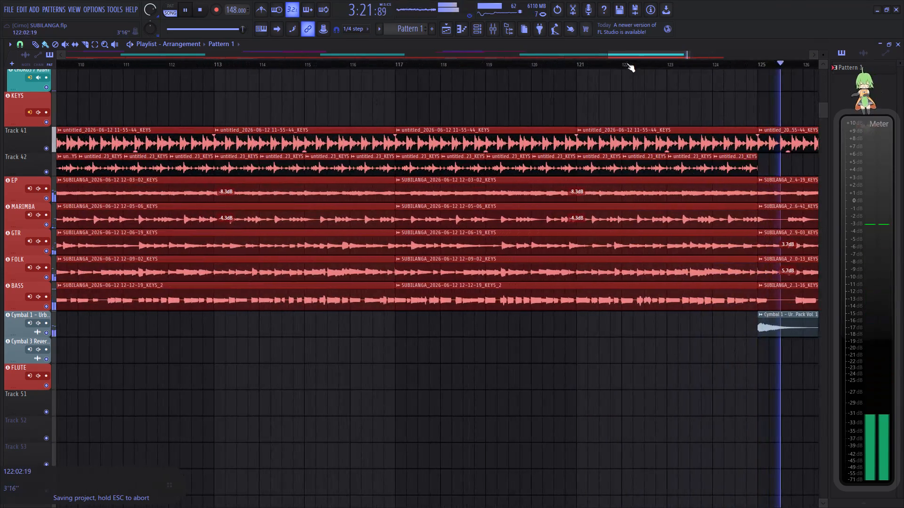
pyautogui.moveTo(628, 56); pyautogui.dragTo(670, 54)
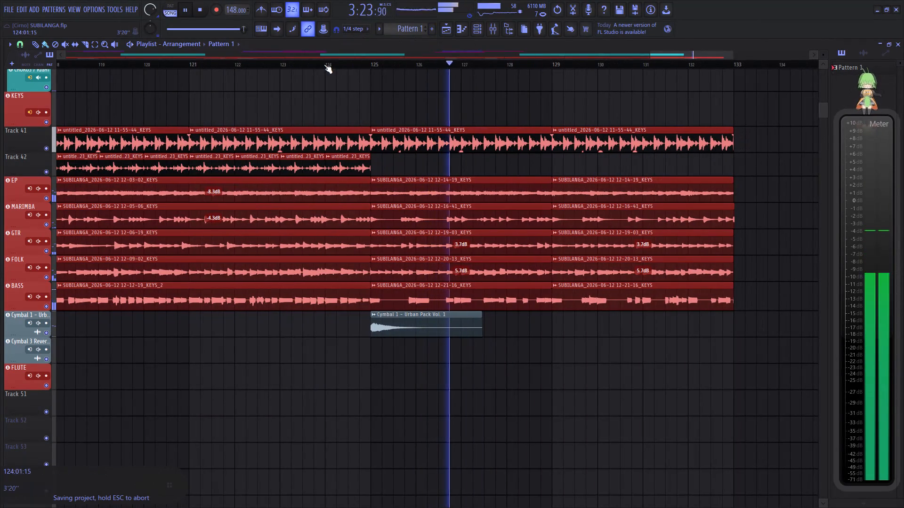
pyautogui.click(323, 65)
pyautogui.scroll(-7, 323, 65)
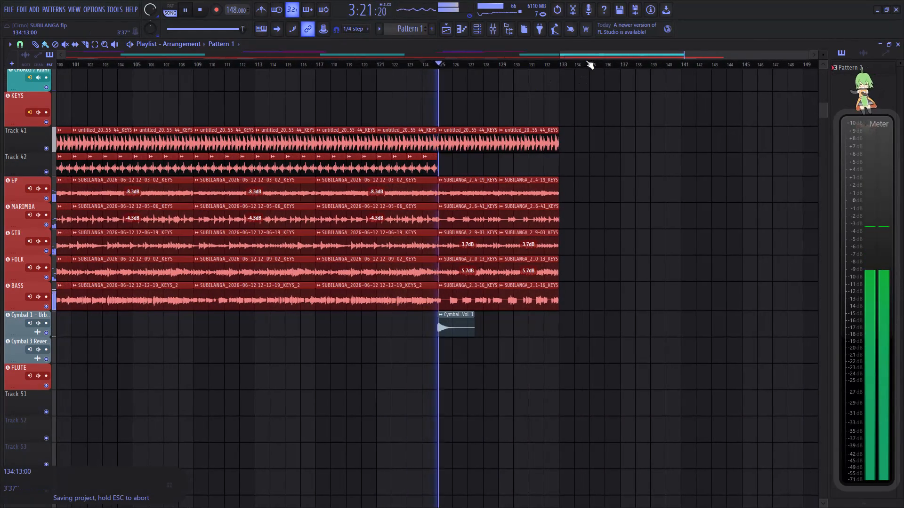
# Place a copy of the earlier Cymbal 3 Reverse clip on its track so it swells into bar 125, and replay the transition.
pyautogui.moveTo(588, 56); pyautogui.dragTo(0, 40)
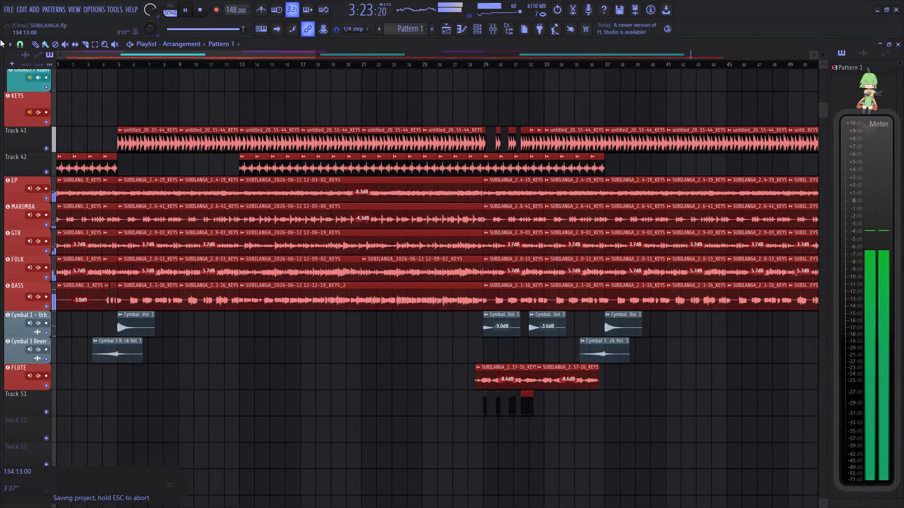
pyautogui.moveTo(0, 40); pyautogui.dragTo(324, 95)
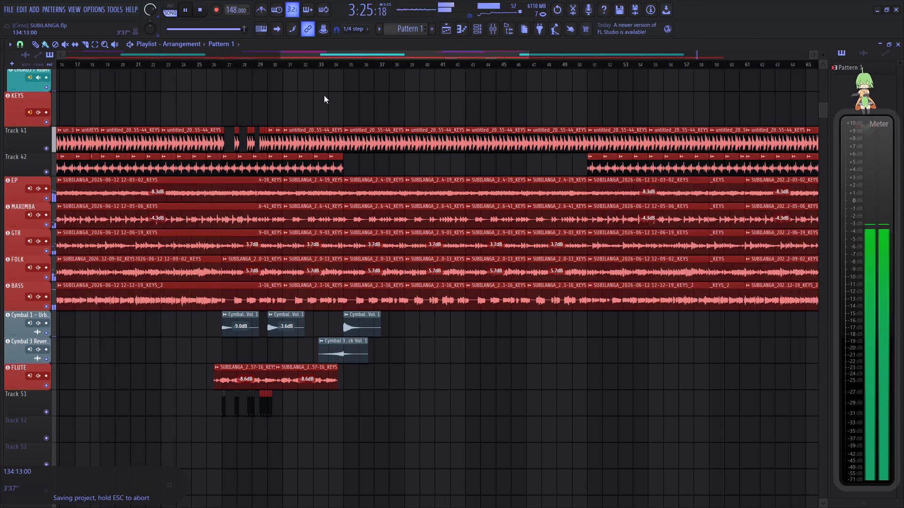
pyautogui.moveTo(324, 95); pyautogui.dragTo(323, 135)
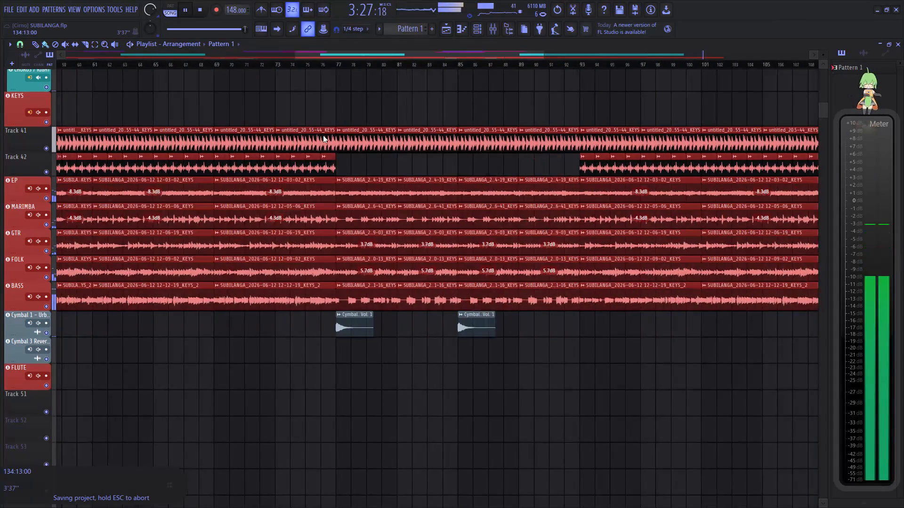
pyautogui.moveTo(323, 135); pyautogui.dragTo(190, 162)
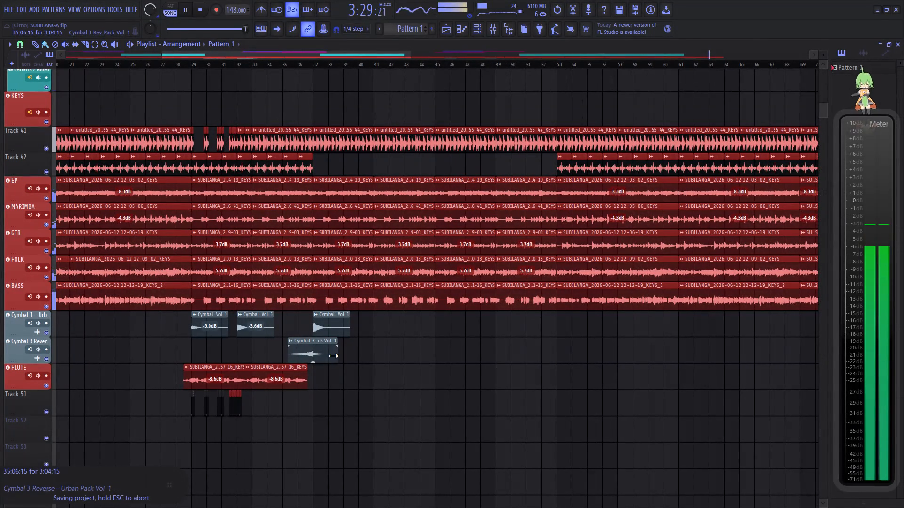
pyautogui.click(320, 353)
pyautogui.moveTo(366, 54); pyautogui.dragTo(517, 68)
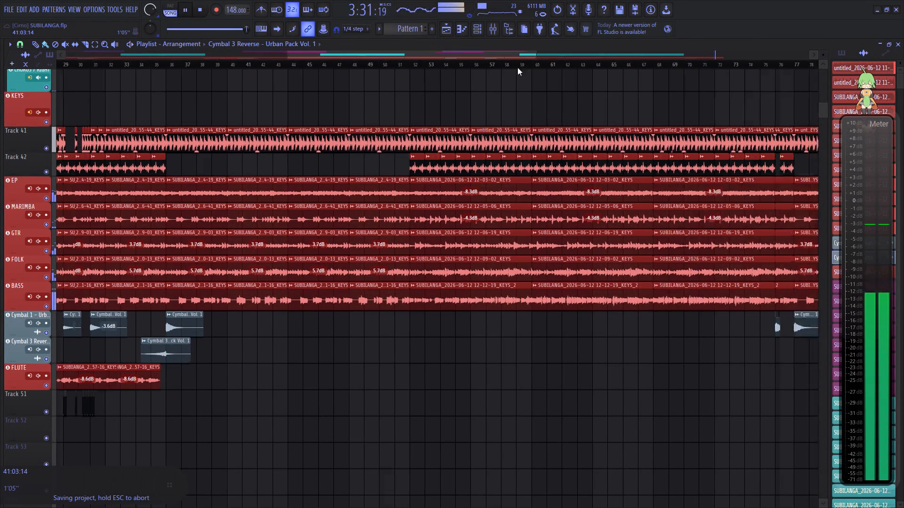
pyautogui.moveTo(517, 68); pyautogui.dragTo(734, 92)
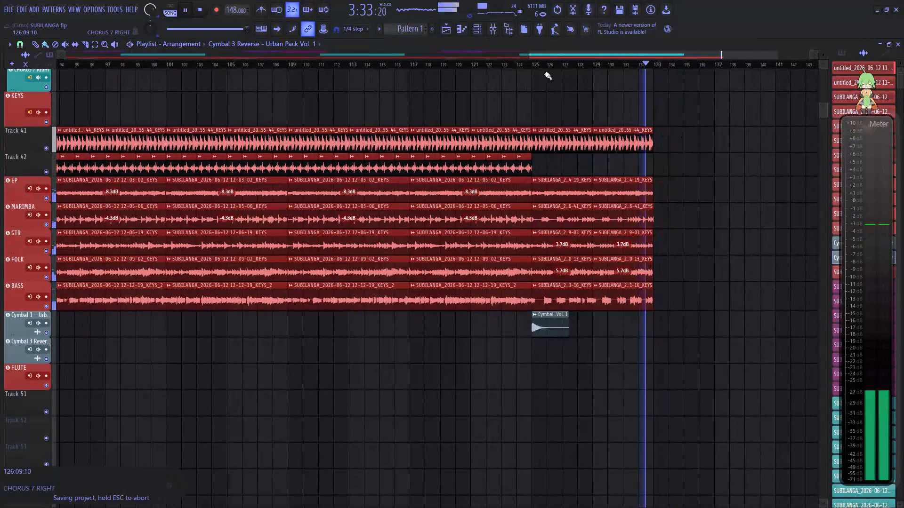
pyautogui.click(514, 63)
pyautogui.scroll(9, 533, 60)
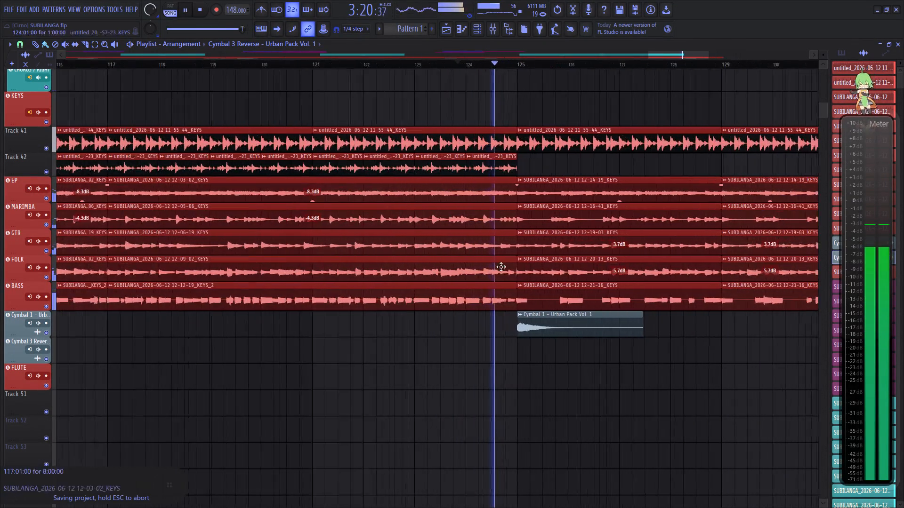
pyautogui.click(484, 351)
pyautogui.moveTo(536, 357); pyautogui.dragTo(434, 359)
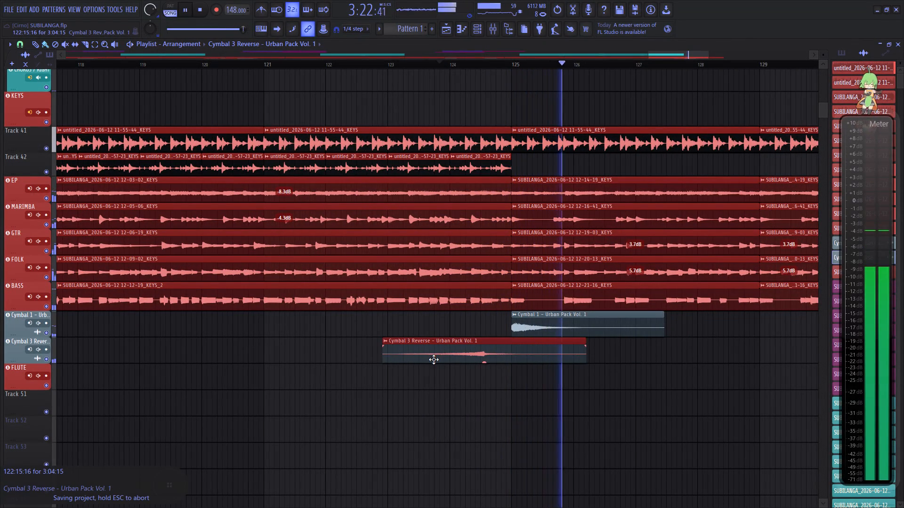
pyautogui.moveTo(434, 359); pyautogui.dragTo(460, 365)
pyautogui.press('space')
pyautogui.press('space')
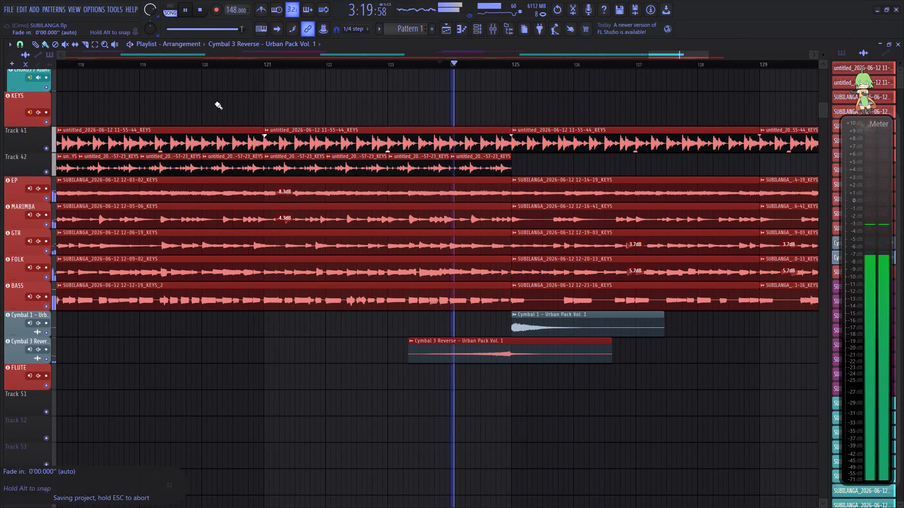
# Set the playlist snap to (none) and nudge the new Cymbal 3 Reverse clip so its peak lands on bar 125.
pyautogui.click(48, 47)
pyautogui.click(23, 47)
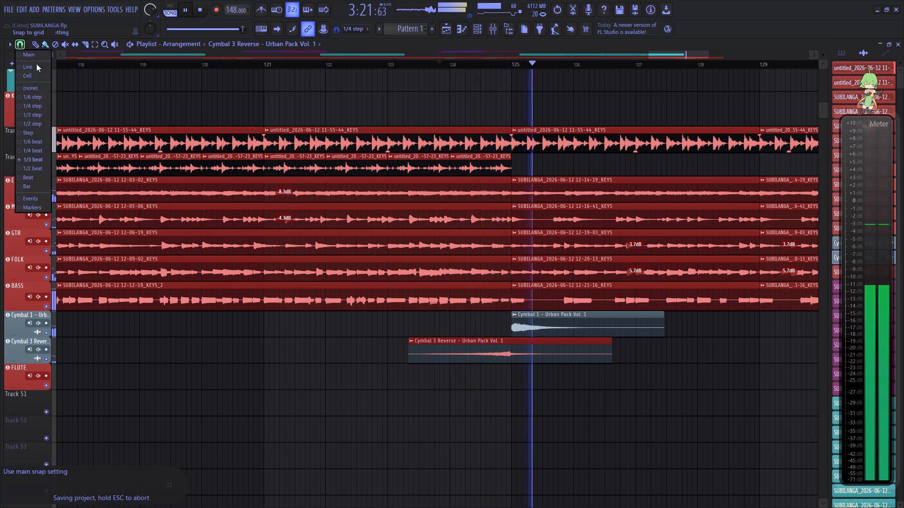
pyautogui.click(39, 87)
pyautogui.press('space')
pyautogui.press('space')
pyautogui.scroll(8, 505, 62)
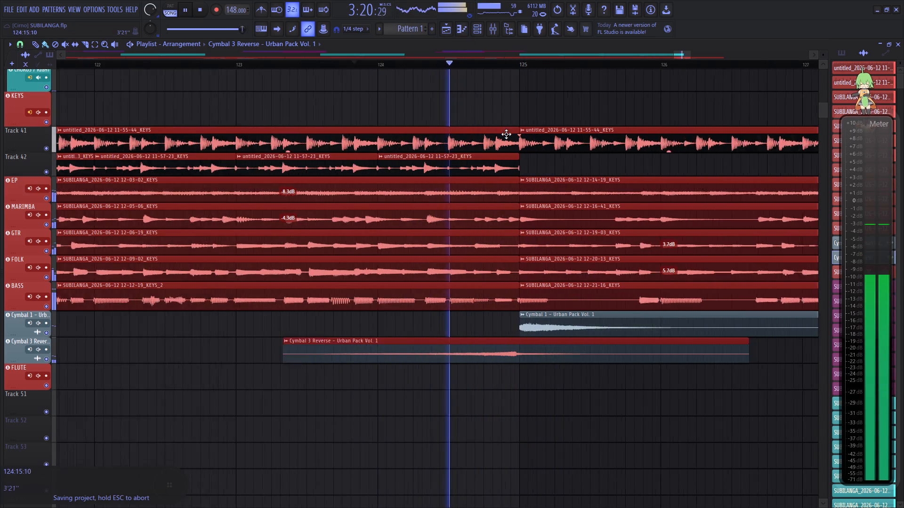
pyautogui.press('space')
pyautogui.press('space')
pyautogui.moveTo(532, 342); pyautogui.dragTo(537, 349)
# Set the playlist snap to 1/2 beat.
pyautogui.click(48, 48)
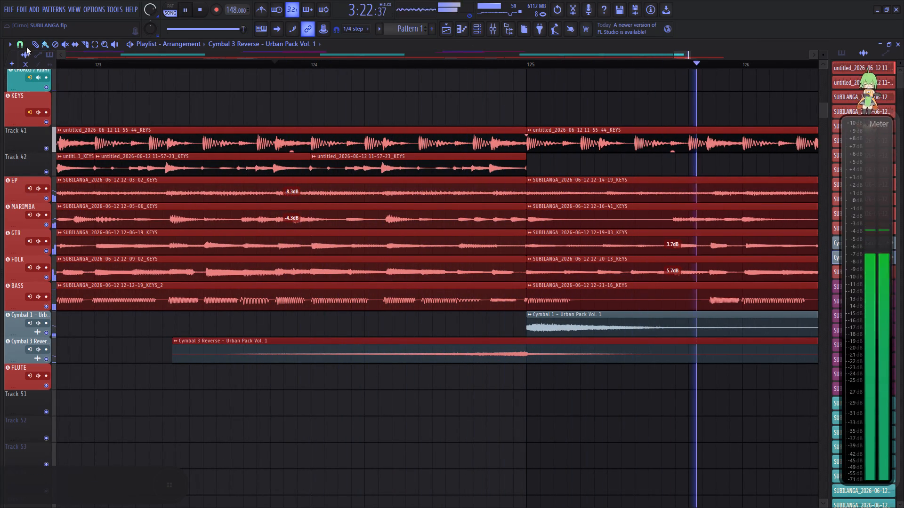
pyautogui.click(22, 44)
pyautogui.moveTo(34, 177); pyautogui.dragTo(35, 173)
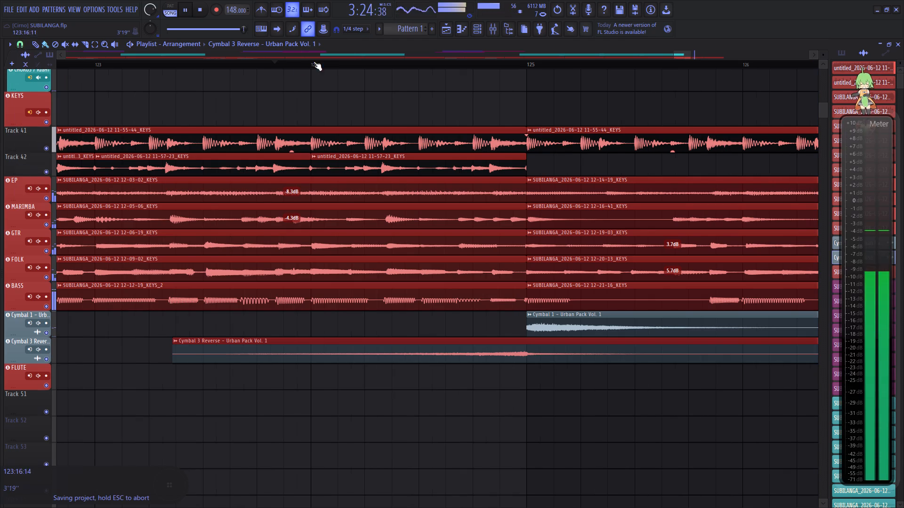
# Listen to the ending from bar 125 toward bar 133, and stop playback.
pyautogui.scroll(-14, 320, 67)
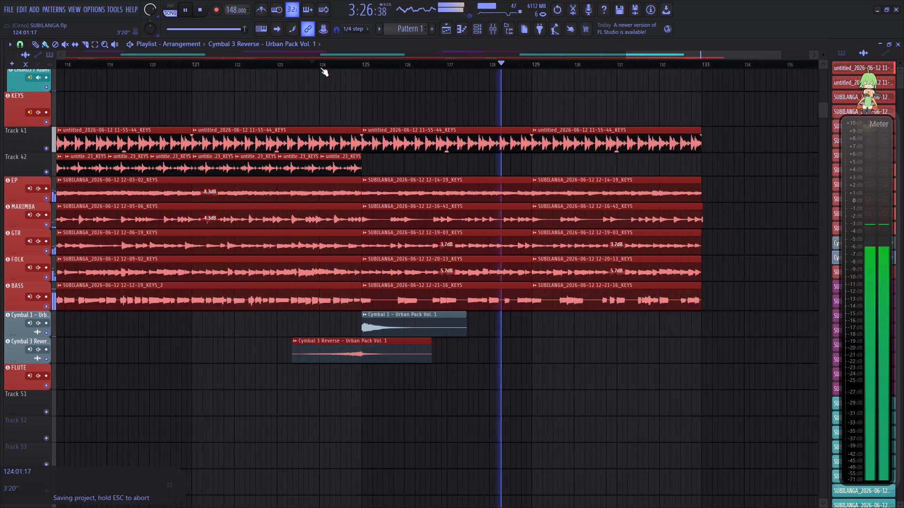
pyautogui.scroll(-1, 320, 67)
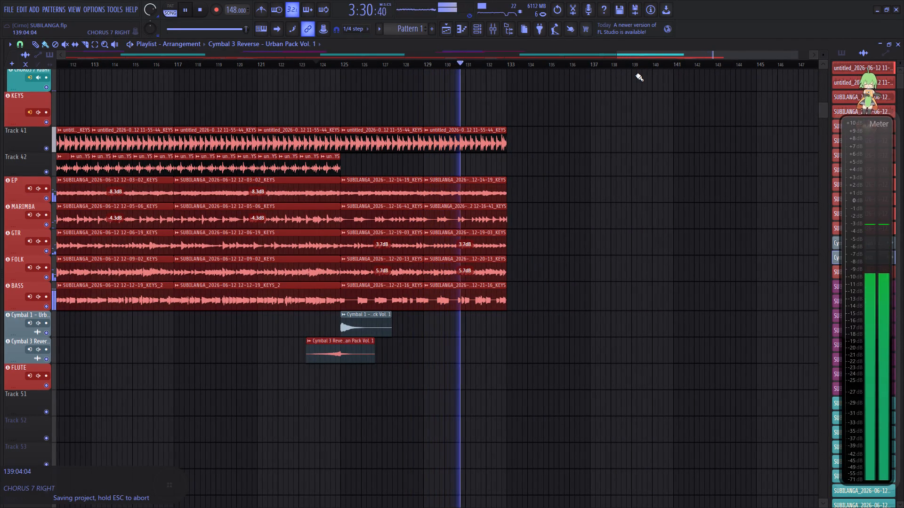
pyautogui.moveTo(635, 55); pyautogui.dragTo(634, 58)
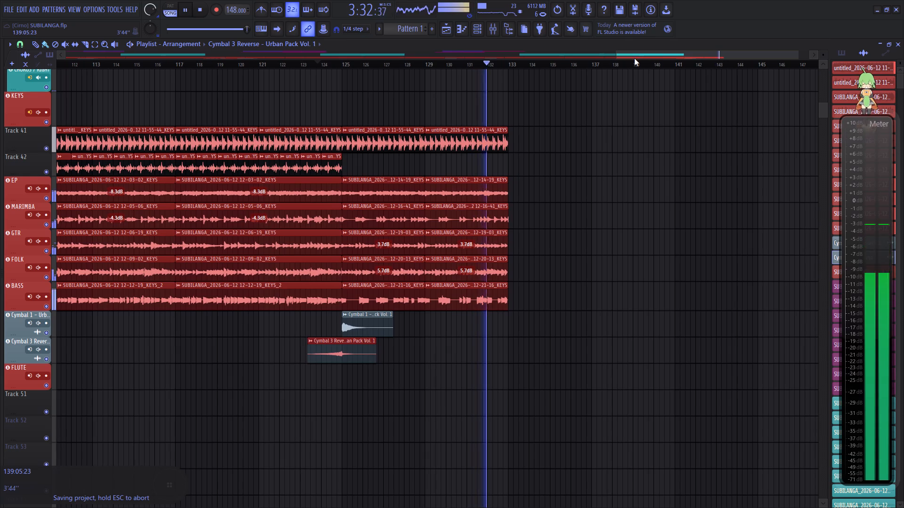
pyautogui.moveTo(634, 58); pyautogui.dragTo(634, 60)
pyautogui.press('space')
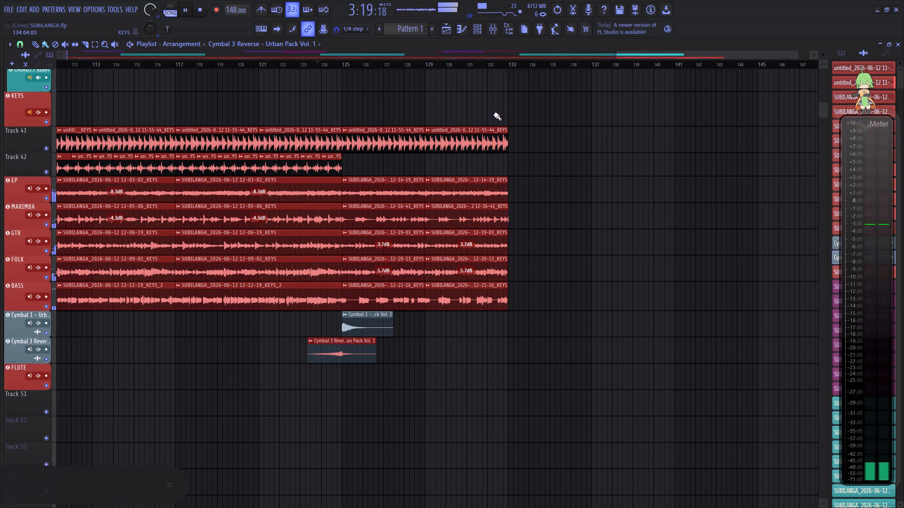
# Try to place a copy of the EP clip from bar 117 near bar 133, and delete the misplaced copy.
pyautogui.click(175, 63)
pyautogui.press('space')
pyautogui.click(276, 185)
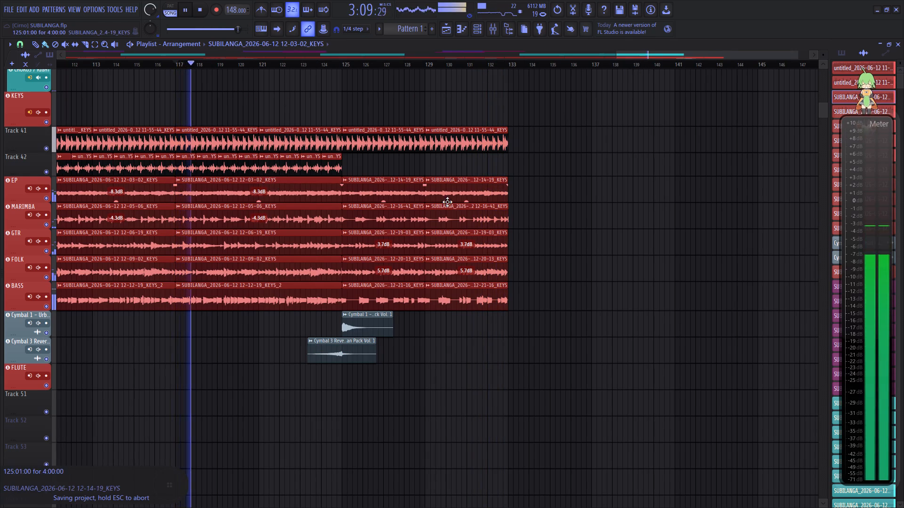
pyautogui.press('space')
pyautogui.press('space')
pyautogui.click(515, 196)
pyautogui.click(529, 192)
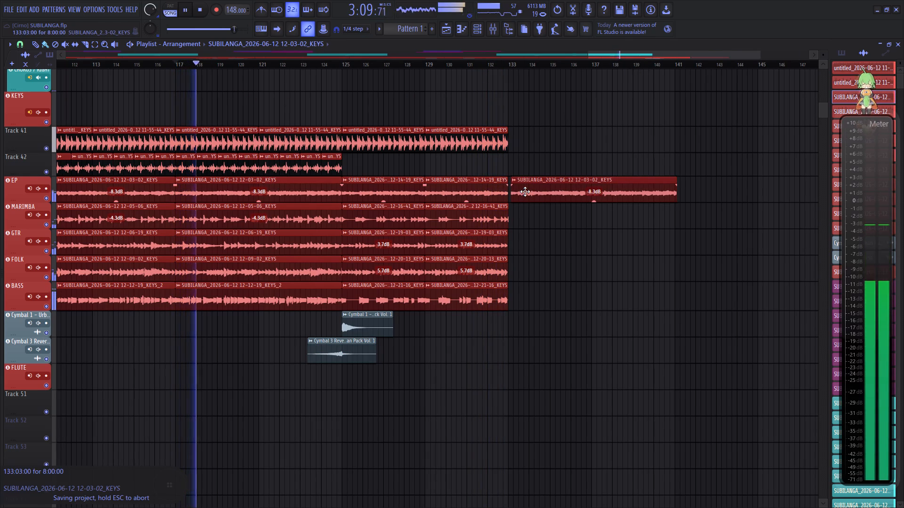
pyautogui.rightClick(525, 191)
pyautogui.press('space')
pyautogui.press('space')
# Set the playlist snap to Beat and place a copy of the bar 117 EP clip at bar 133.
pyautogui.moveTo(18, 43); pyautogui.dragTo(21, 49)
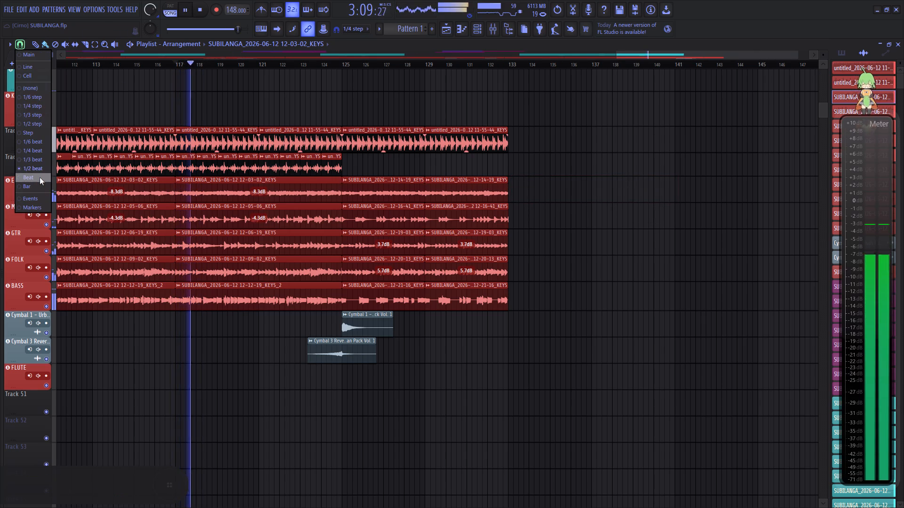
pyautogui.click(38, 179)
pyautogui.press('space')
pyautogui.press('space')
pyautogui.click(295, 194)
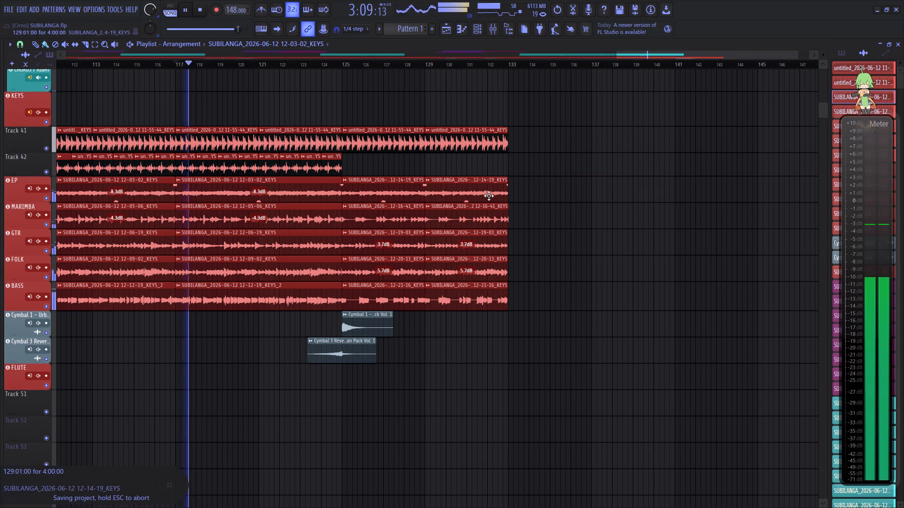
pyautogui.press('space')
pyautogui.click(513, 192)
pyautogui.moveTo(533, 191); pyautogui.dragTo(526, 192)
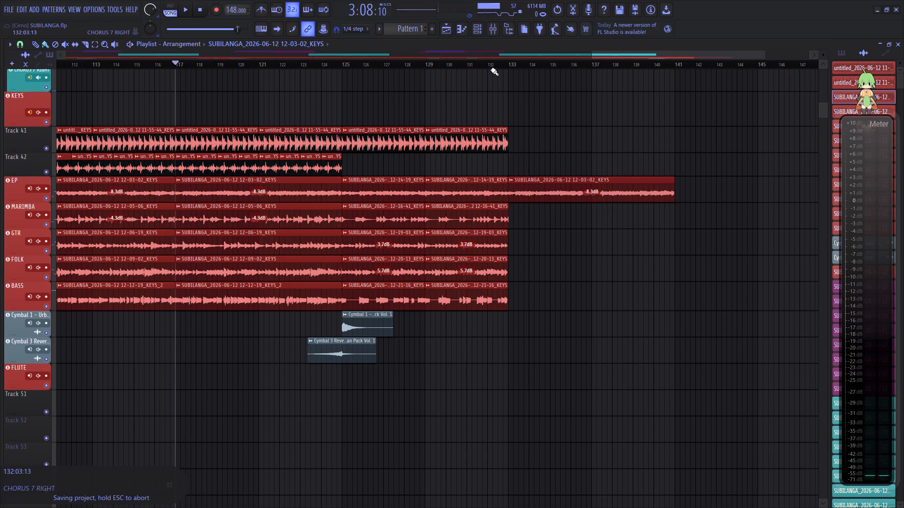
# Place a copy of the bar 117 MARIMBA clip at bar 133 while playing the arrangement from about bar 132.
pyautogui.click(491, 64)
pyautogui.press('space')
pyautogui.click(232, 216)
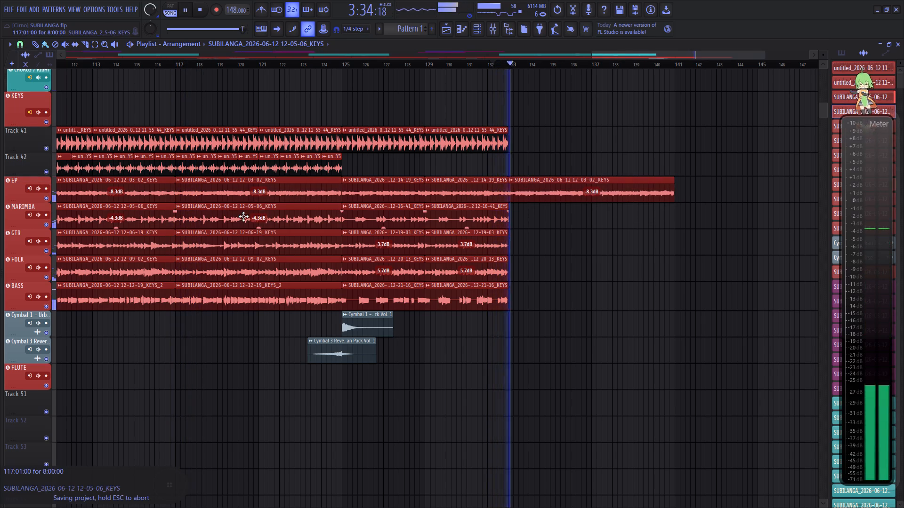
pyautogui.click(521, 216)
pyautogui.moveTo(534, 217); pyautogui.dragTo(514, 221)
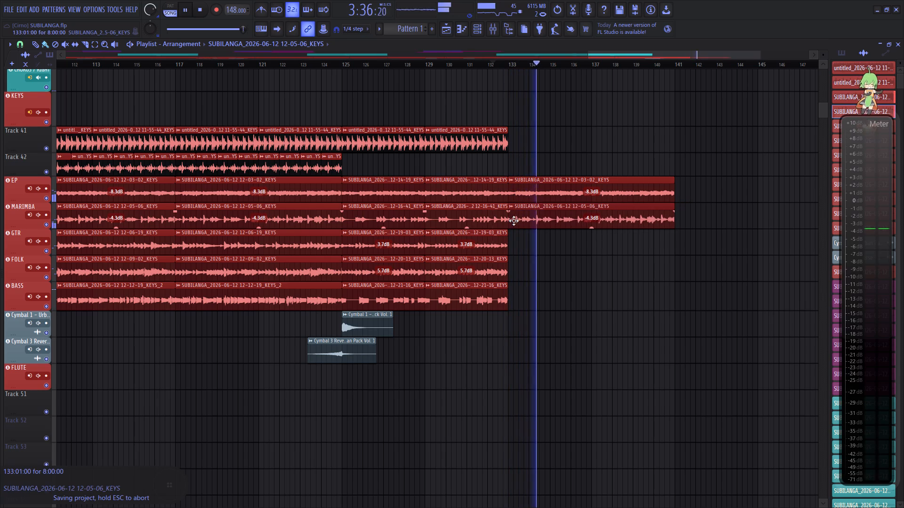
pyautogui.moveTo(514, 221); pyautogui.dragTo(517, 221)
pyautogui.press('space')
pyautogui.press('space')
# Place a copy of the bar 117 GTR clip at bar 133.
pyautogui.click(249, 244)
pyautogui.press('space')
pyautogui.click(514, 245)
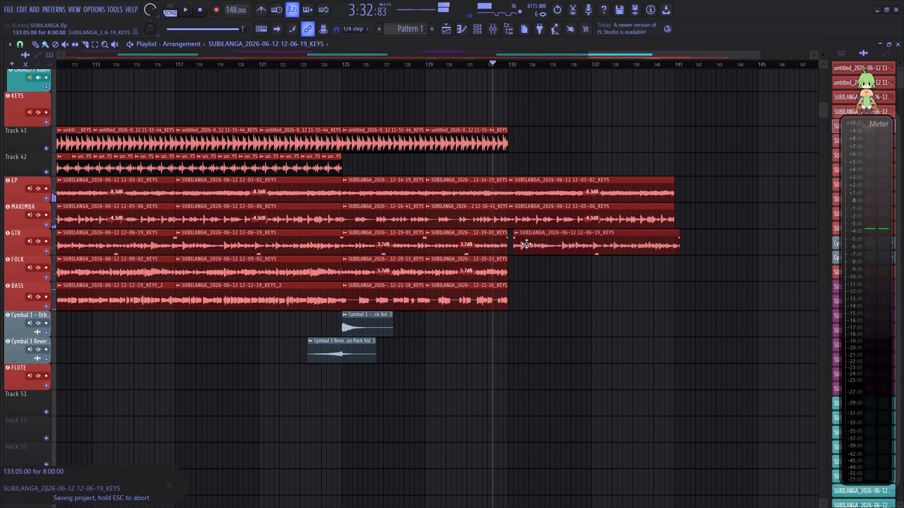
pyautogui.press('space')
pyautogui.moveTo(531, 244); pyautogui.dragTo(526, 245)
# Place a copy of the bar 117 FOLK clip at bar 133.
pyautogui.click(288, 273)
pyautogui.press('space')
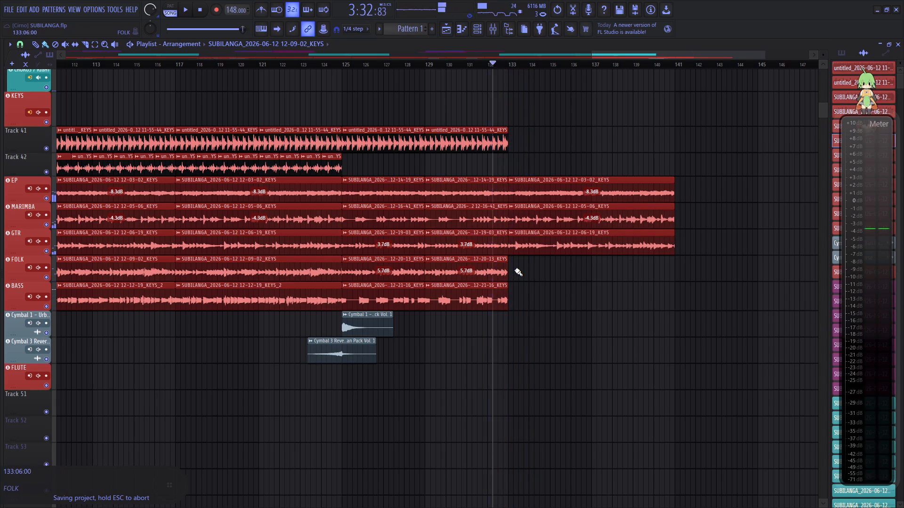
pyautogui.press('space')
pyautogui.click(515, 270)
pyautogui.moveTo(525, 269); pyautogui.dragTo(518, 276)
# Place a copy of the bar 117 BASS clip at bar 133.
pyautogui.click(302, 299)
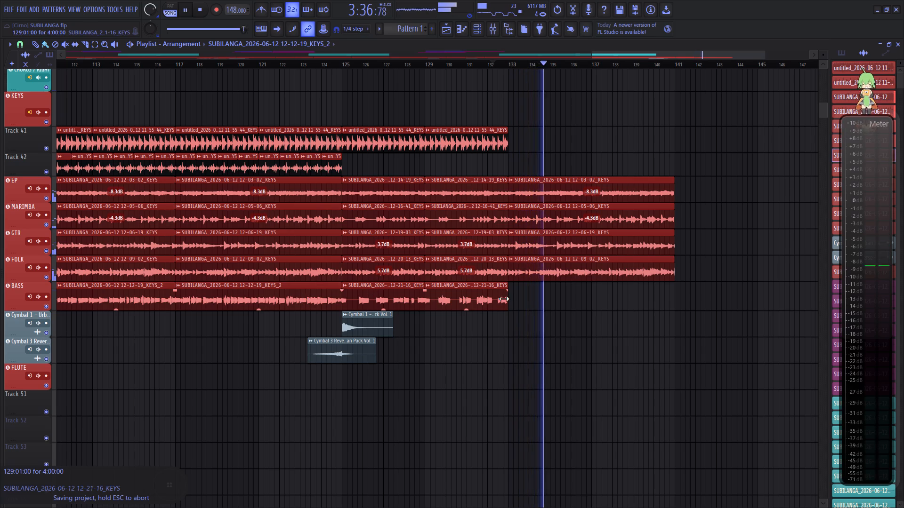
pyautogui.click(517, 296)
pyautogui.moveTo(533, 298); pyautogui.dragTo(525, 300)
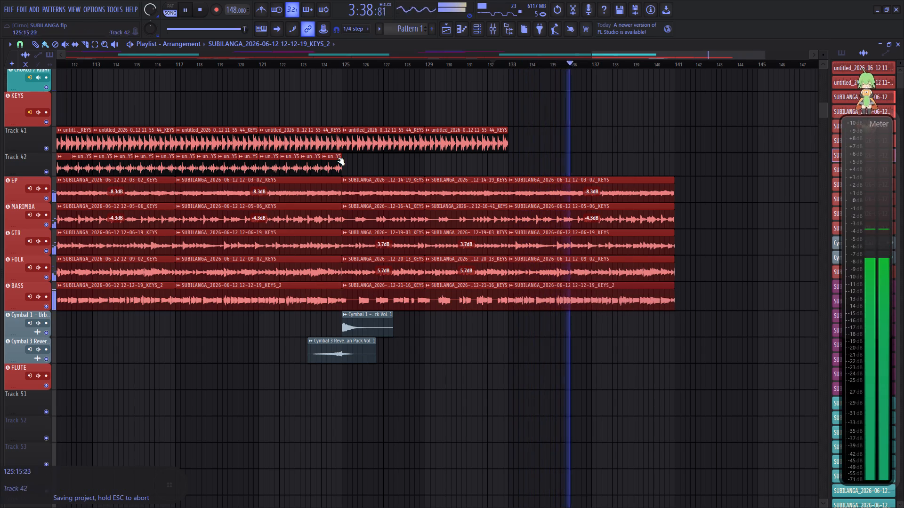
# Place a copy of the short Track 42 clip at bar 133 and duplicate it repeatedly until it passes bar 141.
pyautogui.click(314, 159)
pyautogui.click(507, 171)
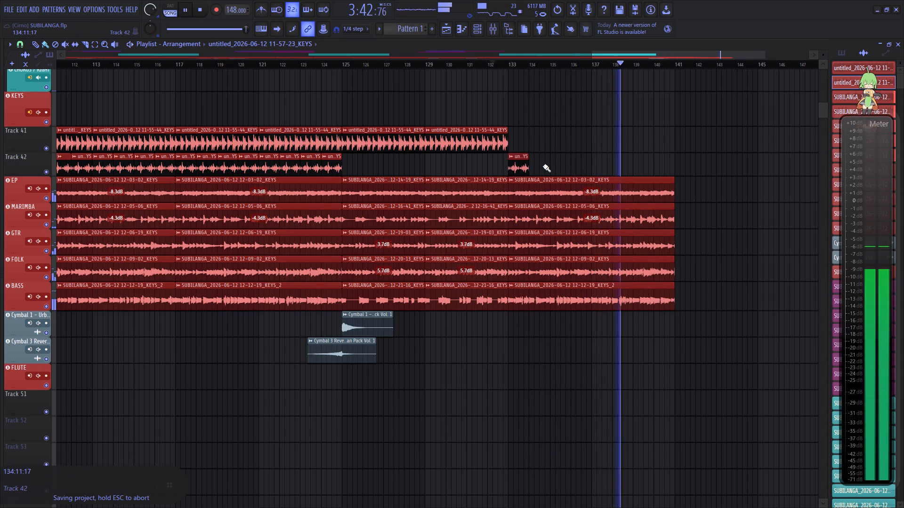
pyautogui.keyDown('ctrl'); pyautogui.moveTo(543, 166); pyautogui.dragTo(528, 160); pyautogui.keyUp('ctrl')
pyautogui.keyDown('ctrl'); pyautogui.click(528, 160); pyautogui.keyUp('ctrl')
pyautogui.hotkey('ctrl', 'b')
pyautogui.hotkey('ctrl', 'b')
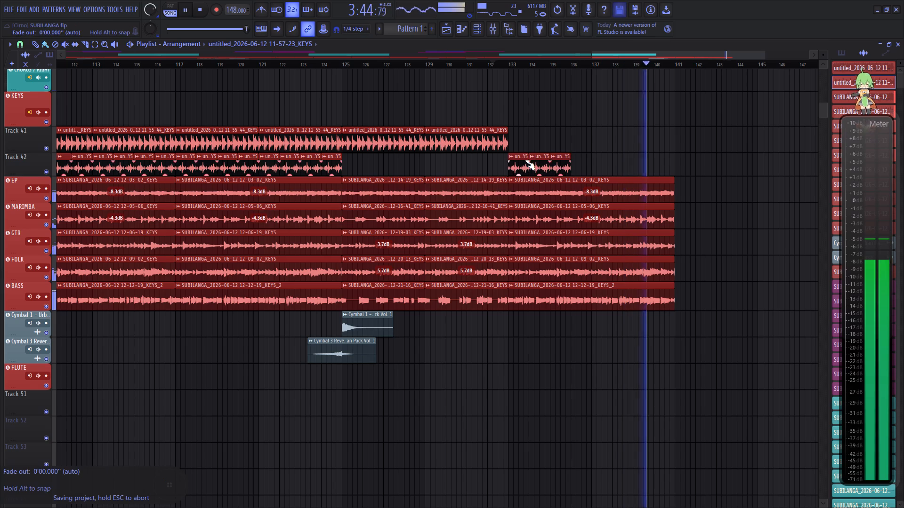
pyautogui.hotkey('ctrl', 'b')
pyautogui.hotkey('ctrl', 'b')
pyautogui.hotkey('ctrl', 'b')
pyautogui.hotkey('ctrl', 'b')
pyautogui.hotkey('ctrl', 'b')
pyautogui.hotkey('ctrl', 'b')
# Replay from about bar 132 and delete the extra Track 42 clip extending past bar 141.
pyautogui.press('space')
pyautogui.press('space')
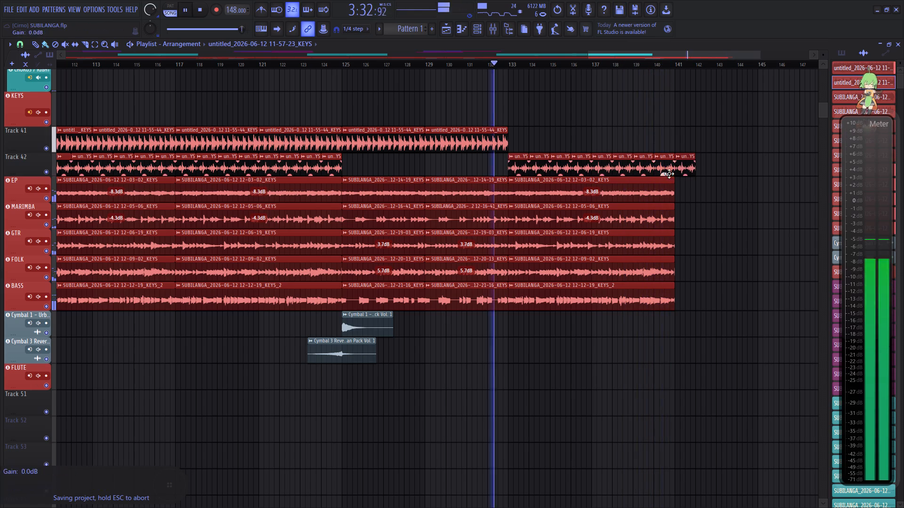
pyautogui.press('space')
pyautogui.press('space')
pyautogui.rightClick(683, 167)
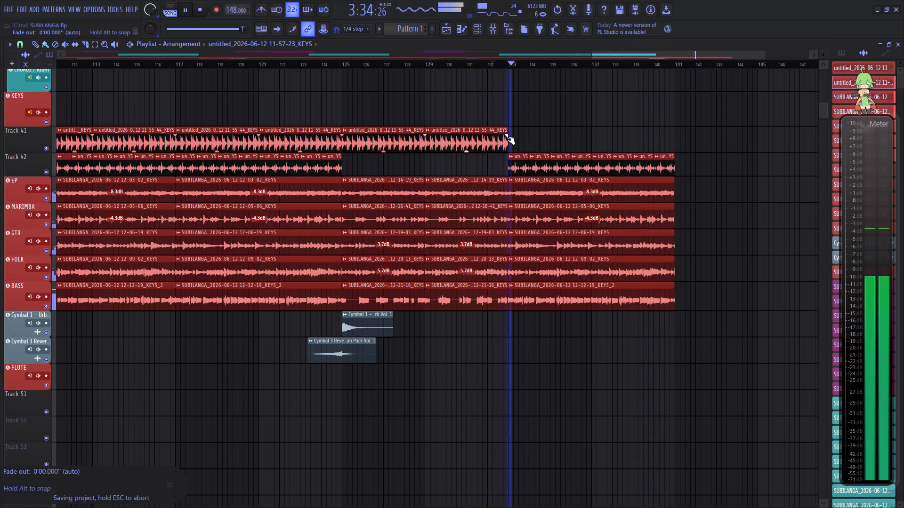
# Duplicate the bar 129 Track 41 clip twice to fill bars 133 to 141, and save the project.
pyautogui.keyDown('ctrl'); pyautogui.moveTo(514, 140); pyautogui.dragTo(502, 137); pyautogui.keyUp('ctrl')
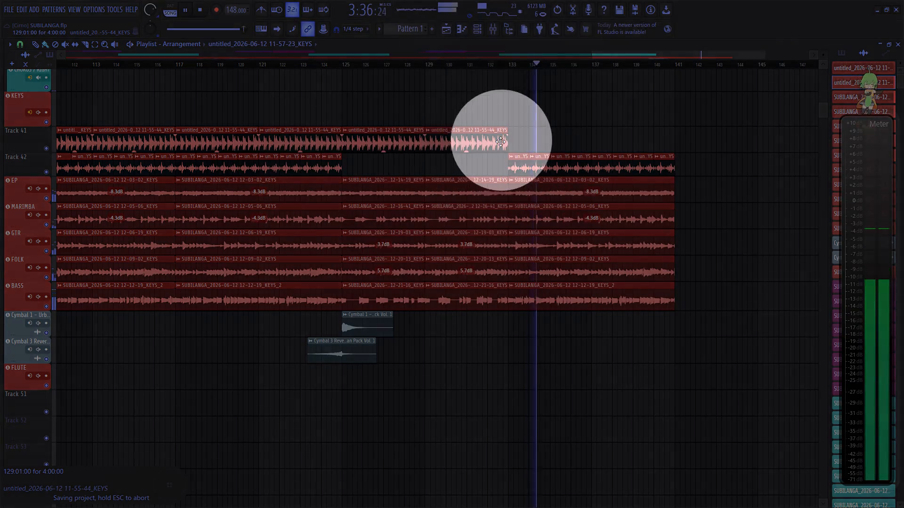
pyautogui.hotkey('ctrl', 'b')
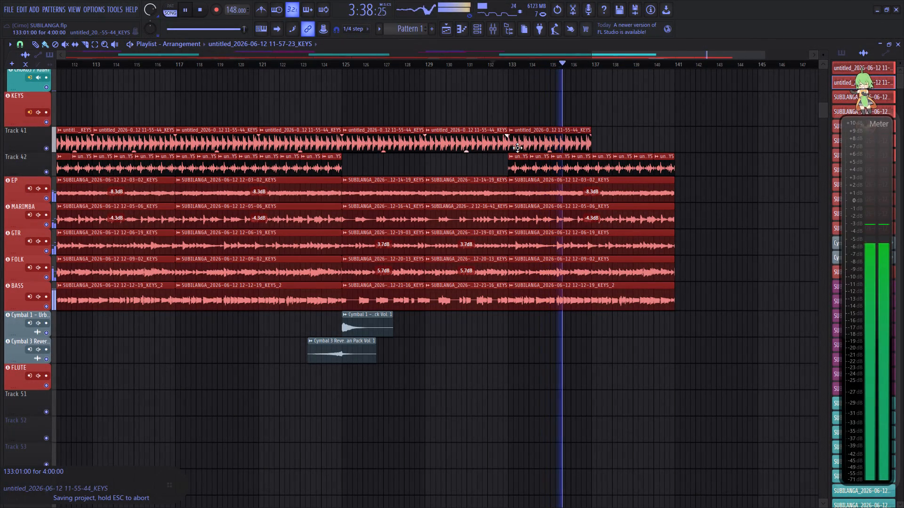
pyautogui.hotkey('ctrl', 'b')
pyautogui.hotkey('ctrl', 's')
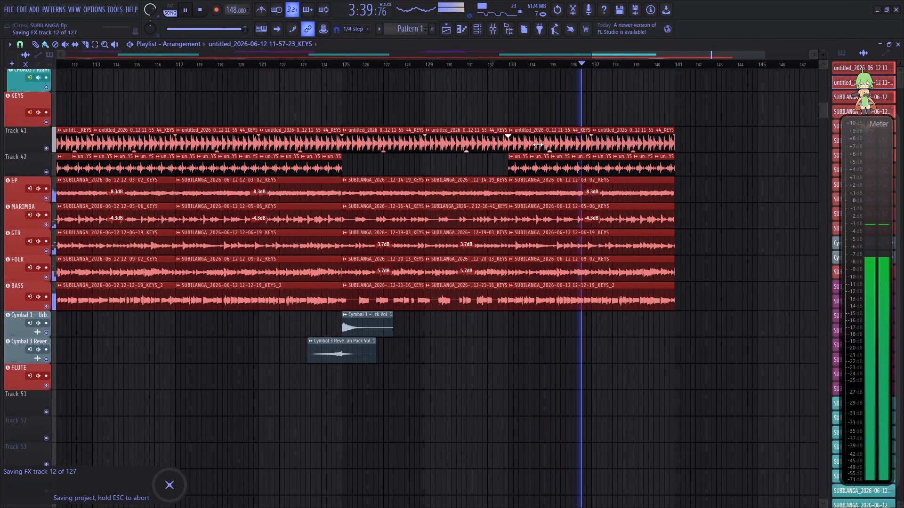
# Create a volume automation clip for the Master mixer track spanning bars 133 to 141.
pyautogui.keyDown('ctrl'); pyautogui.moveTo(675, 66); pyautogui.dragTo(577, 66); pyautogui.keyUp('ctrl')
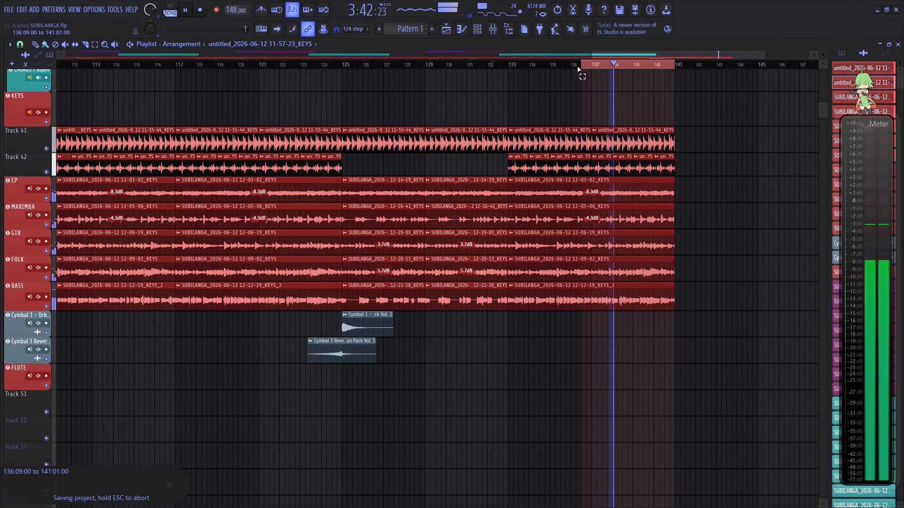
pyautogui.keyDown('ctrl'); pyautogui.moveTo(577, 66); pyautogui.dragTo(509, 73); pyautogui.keyUp('ctrl')
pyautogui.click(495, 28)
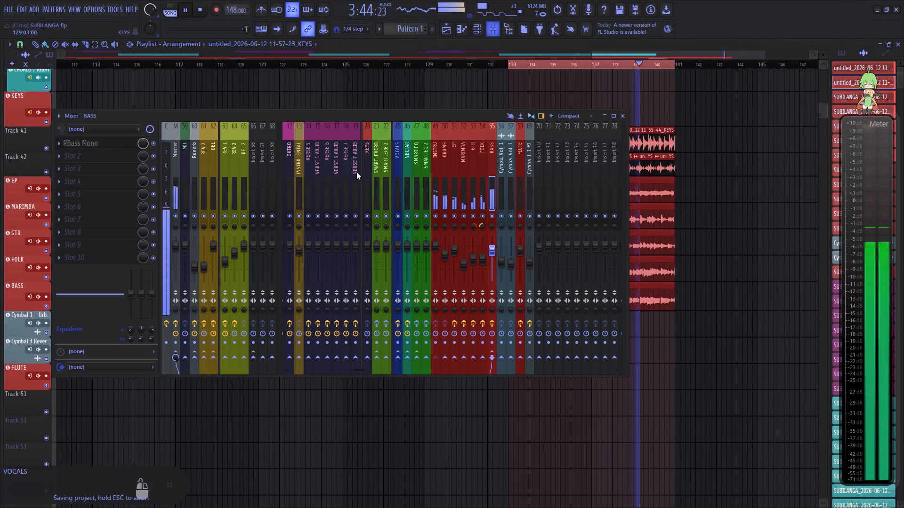
pyautogui.rightClick(178, 246)
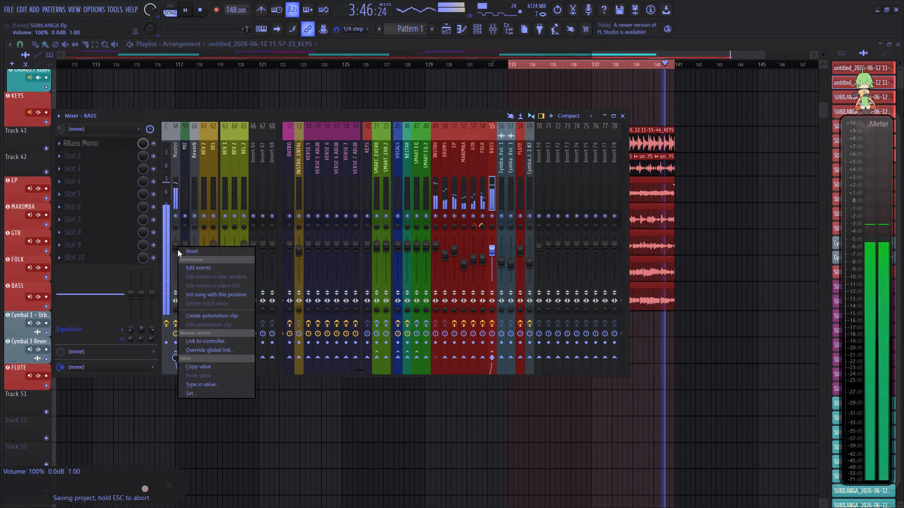
pyautogui.click(233, 317)
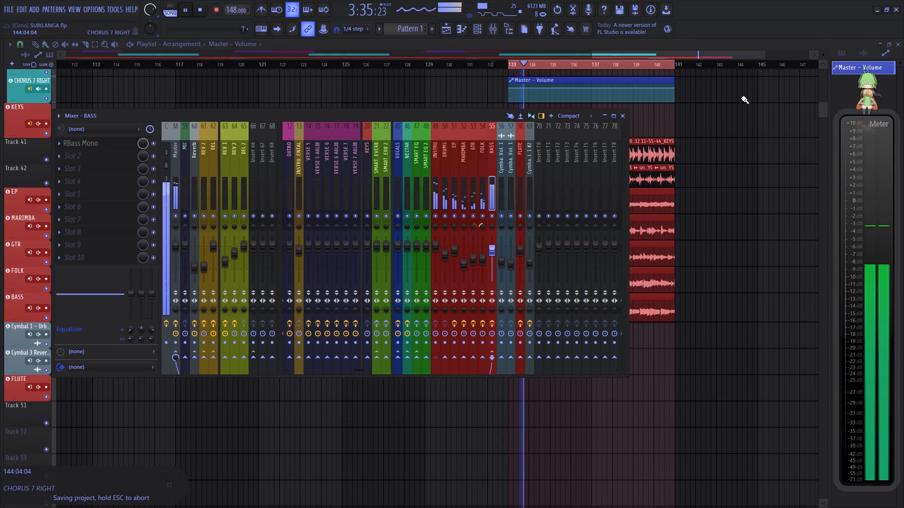
# Shape the Master - Volume automation into a curved fade-out, with its end point at -INF dB at bar 141.
pyautogui.click(663, 48)
pyautogui.moveTo(672, 89); pyautogui.dragTo(672, 108)
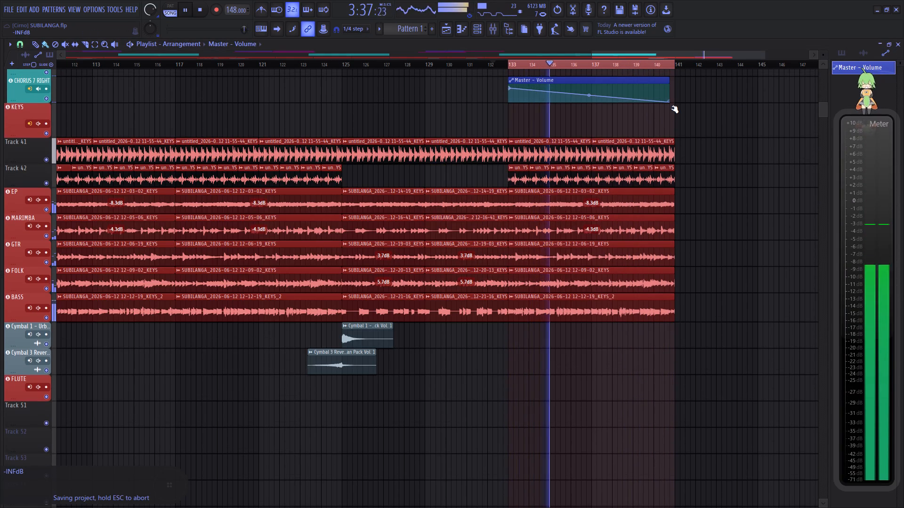
pyautogui.moveTo(672, 108); pyautogui.dragTo(677, 115)
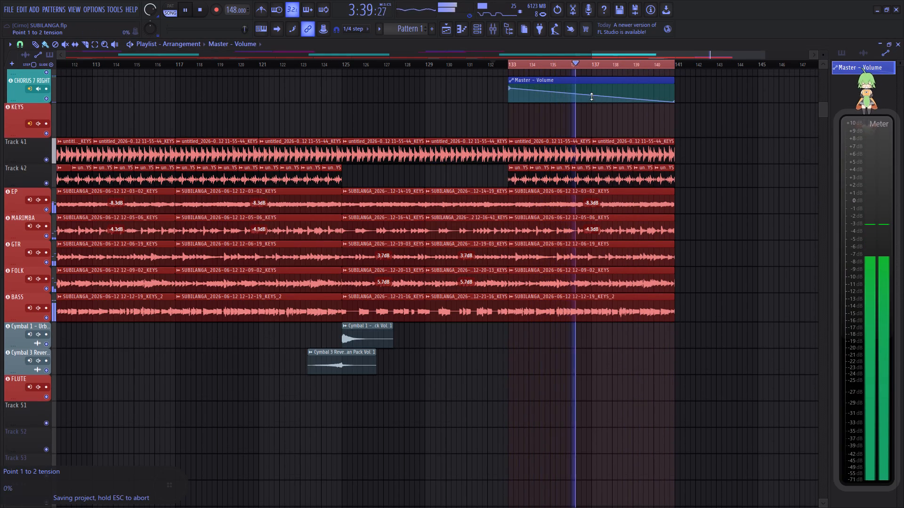
pyautogui.moveTo(591, 96); pyautogui.dragTo(765, 36)
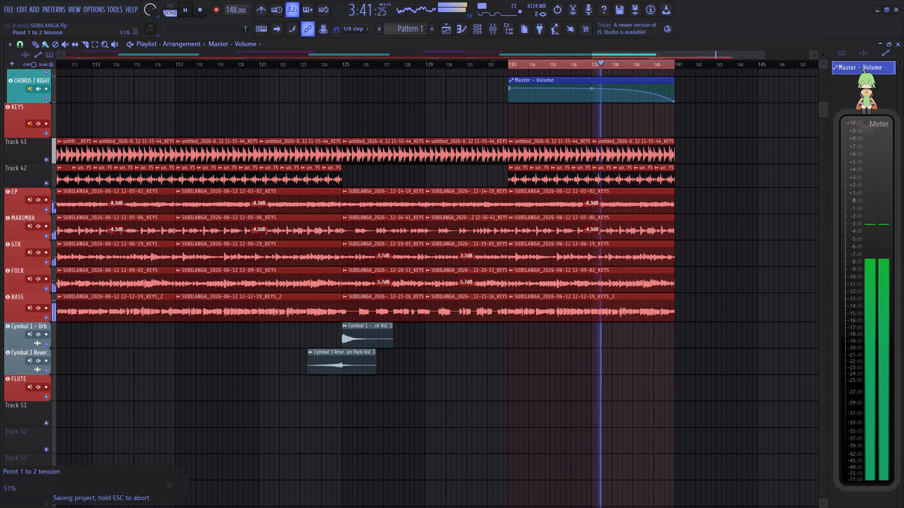
pyautogui.moveTo(765, 36); pyautogui.dragTo(775, 34)
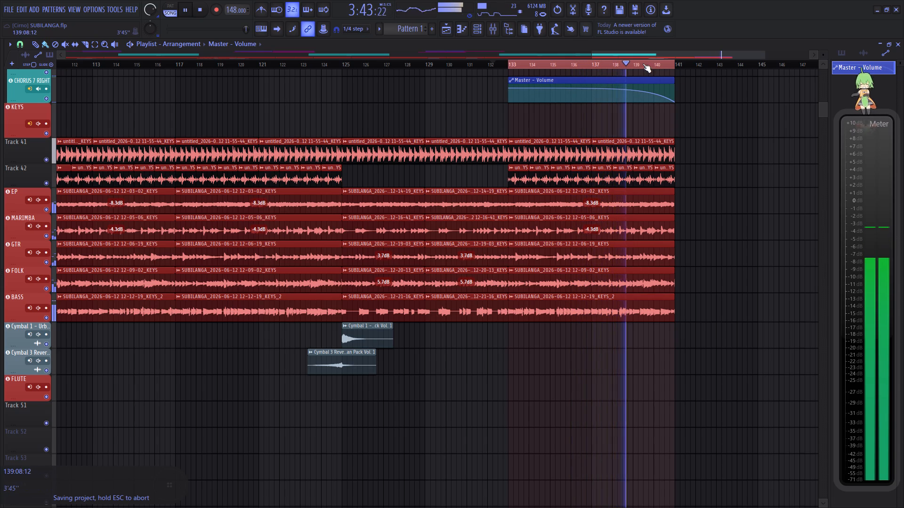
# Clear the time selection, replay from about bar 125 and save the project.
pyautogui.doubleClick(325, 63)
pyautogui.hotkey('ctrl', 's')
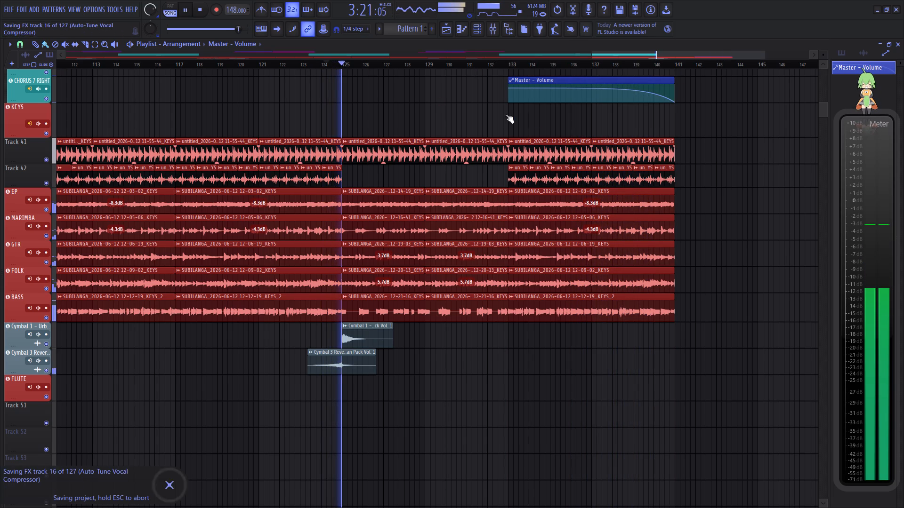
# Move the Master - Volume automation clip down from the CHORUS 7 RIGHT track to the Cymbal 1 track at bar 133.
pyautogui.click(600, 79)
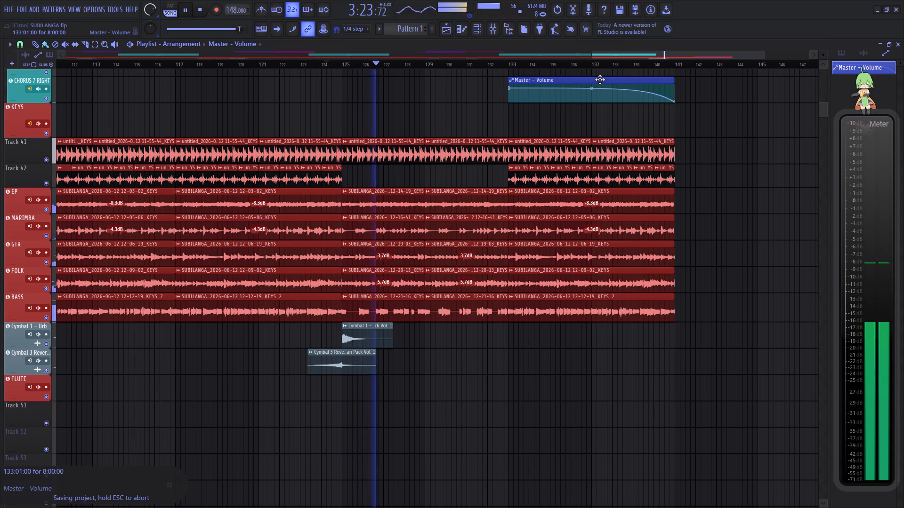
pyautogui.press('Down')
pyautogui.press('Down')
pyautogui.press('Down')
pyautogui.press('Down')
pyautogui.press('Down')
pyautogui.press('Down')
pyautogui.press('Down')
pyautogui.press('Down')
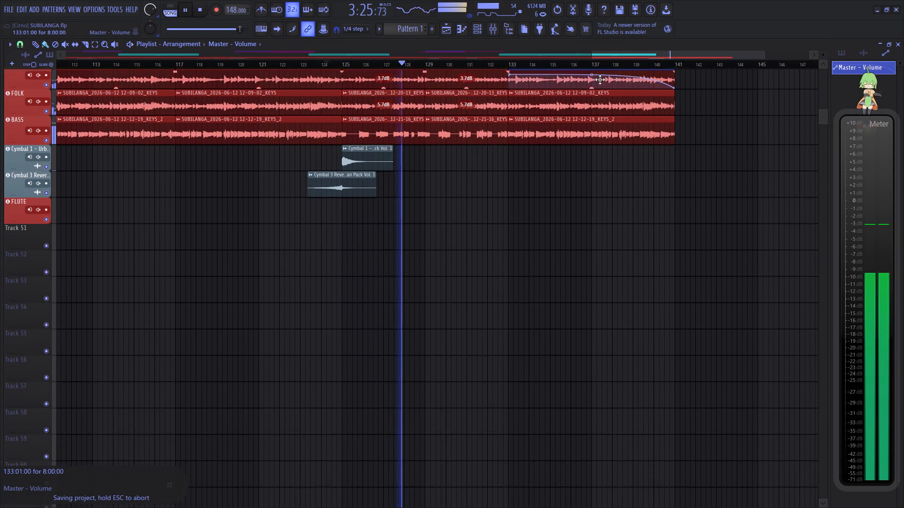
pyautogui.press('Down')
pyautogui.press('Down')
pyautogui.scroll(8, 551, 155)
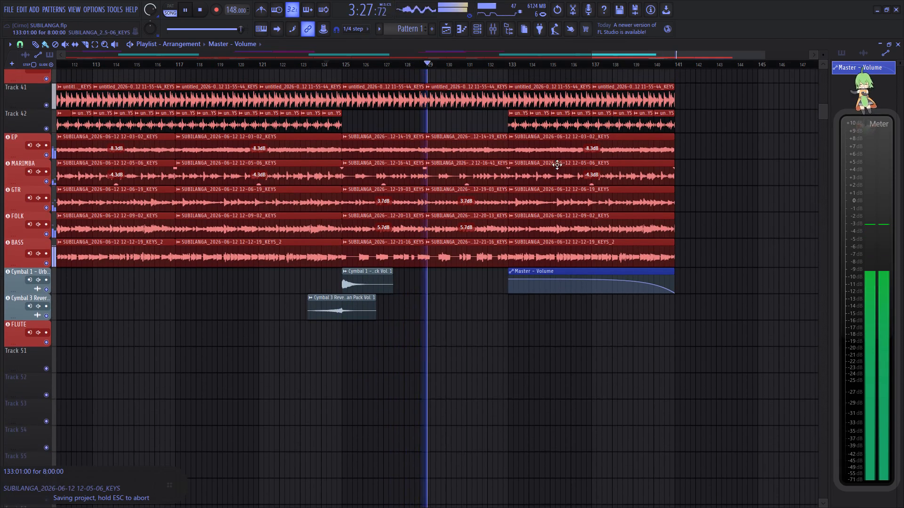
# Replay the ending from about bar 125 and save the project.
pyautogui.moveTo(626, 58); pyautogui.dragTo(650, 56)
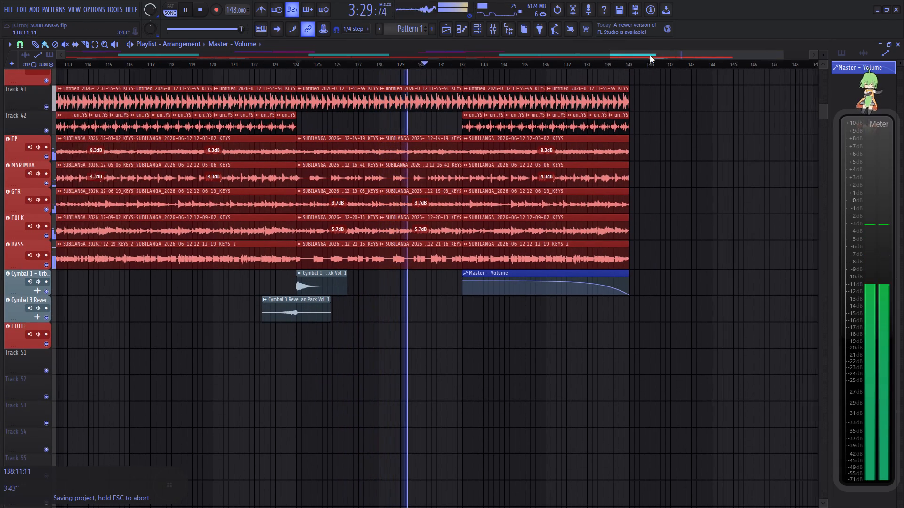
pyautogui.moveTo(650, 56); pyautogui.dragTo(652, 55)
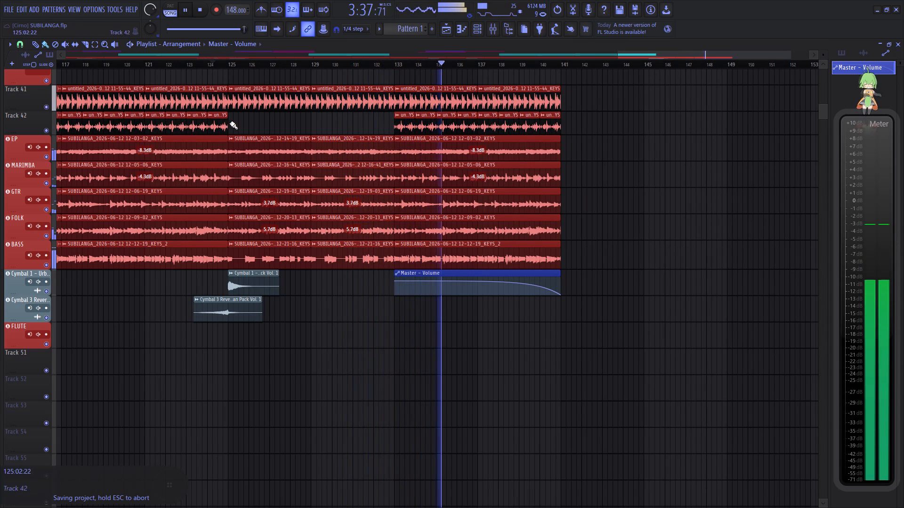
pyautogui.click(207, 62)
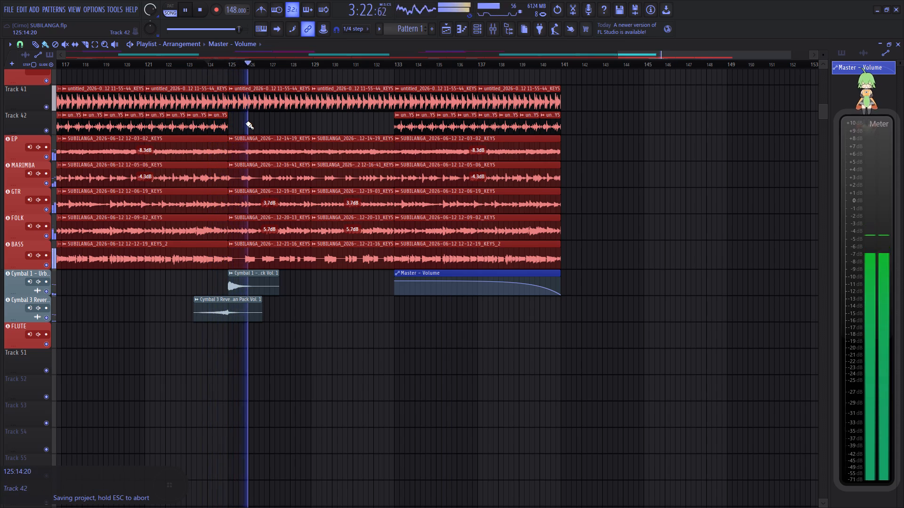
pyautogui.hotkey('ctrl', 's')
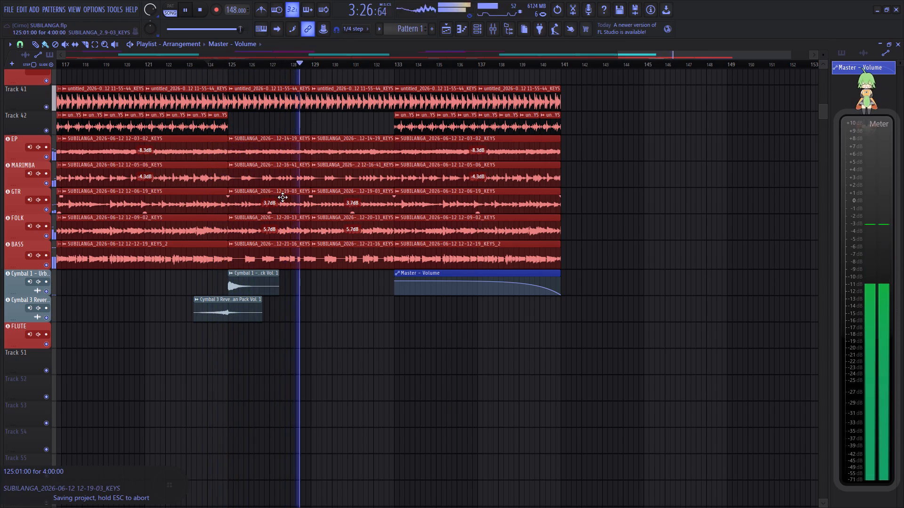
# Move the Master - Volume automation clip to the FLUTE track, starting at bar 133.
pyautogui.click(255, 285)
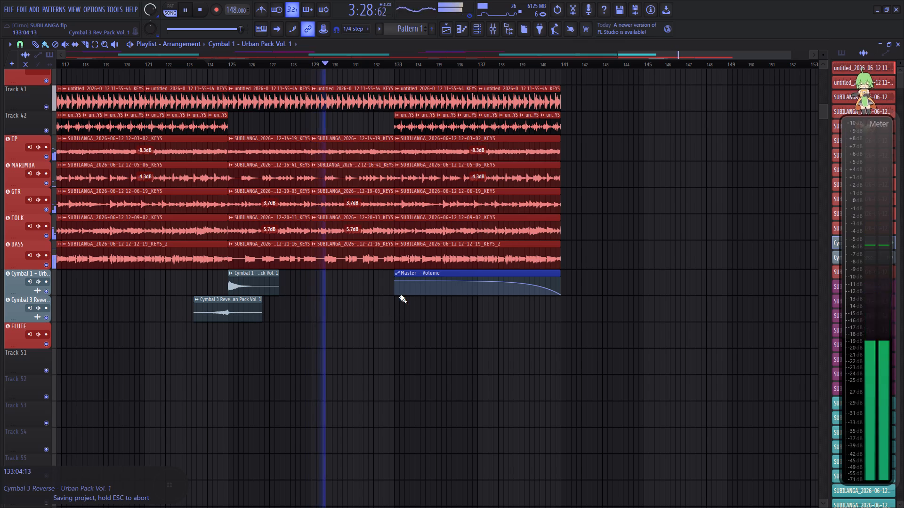
pyautogui.moveTo(420, 270); pyautogui.dragTo(423, 338)
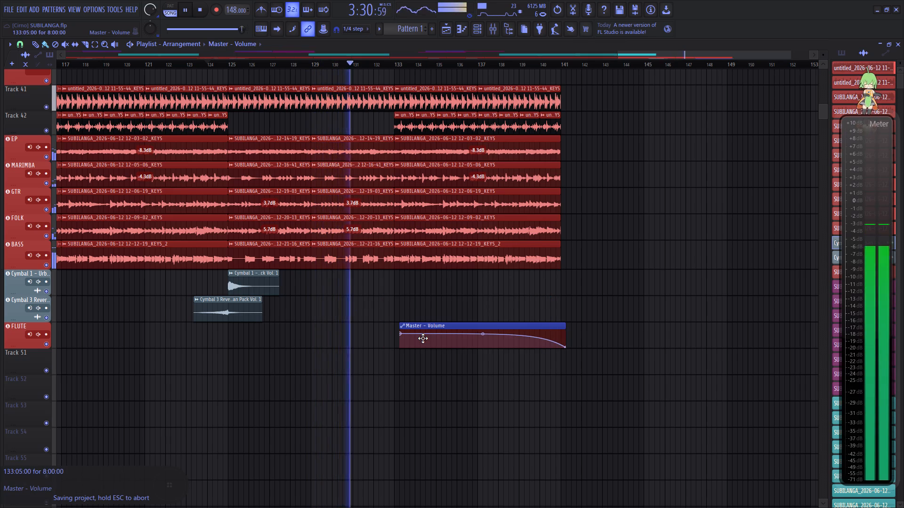
pyautogui.moveTo(423, 338); pyautogui.dragTo(421, 336)
# Place a copy of the bar 125 Cymbal 1 clip at bar 133 on the same track.
pyautogui.click(265, 281)
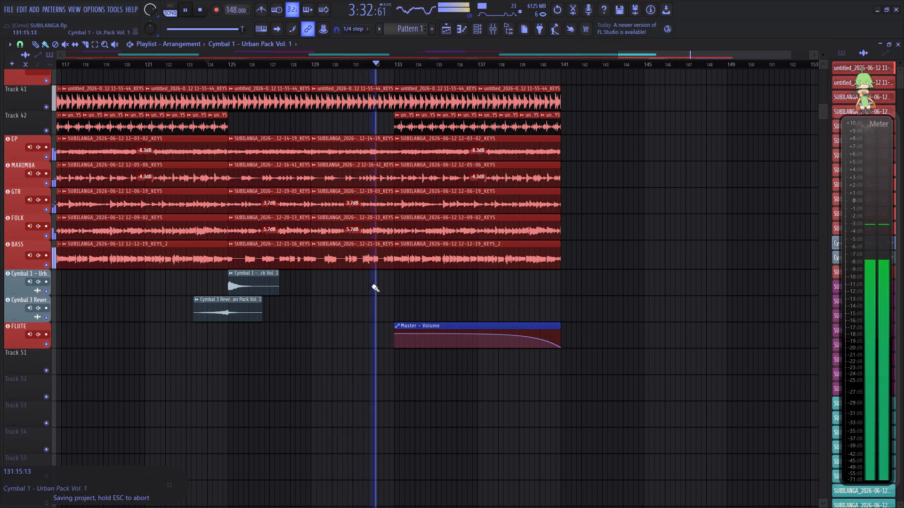
pyautogui.click(395, 282)
# Place a copy of the Cymbal 3 Reverse clip at about bar 131 on its track.
pyautogui.click(235, 313)
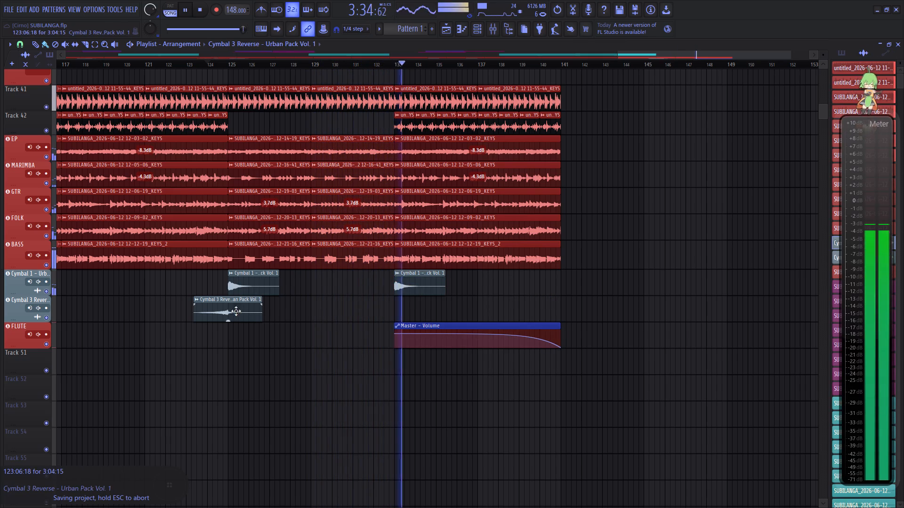
pyautogui.click(360, 308)
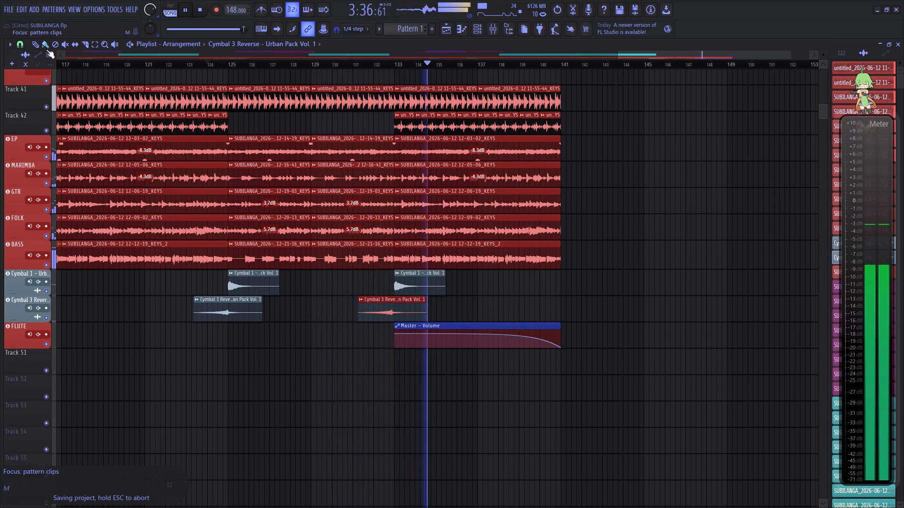
# With grid snapping off, shift the Cymbal 3 Reverse copy until its swell peaks at bar 133, and restore snapping.
pyautogui.press('space')
pyautogui.press('space')
pyautogui.click(43, 45)
pyautogui.click(25, 43)
pyautogui.click(37, 87)
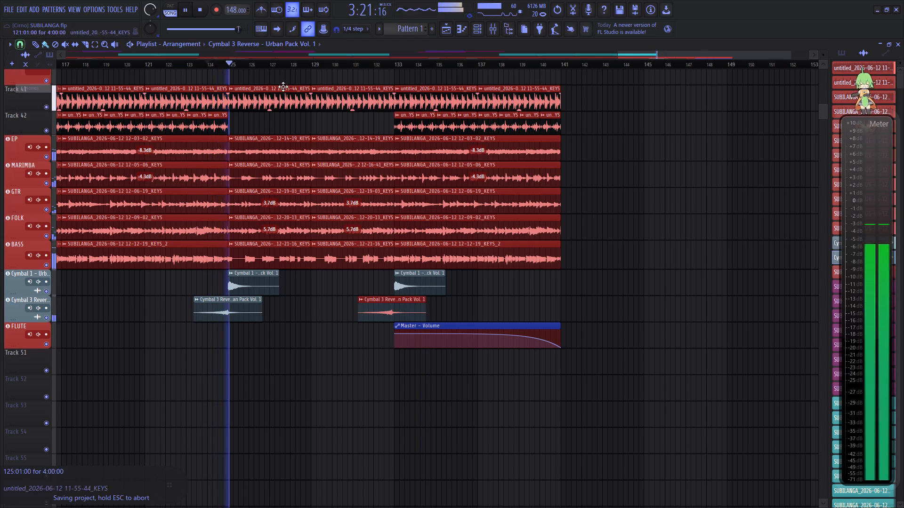
pyautogui.scroll(12, 401, 62)
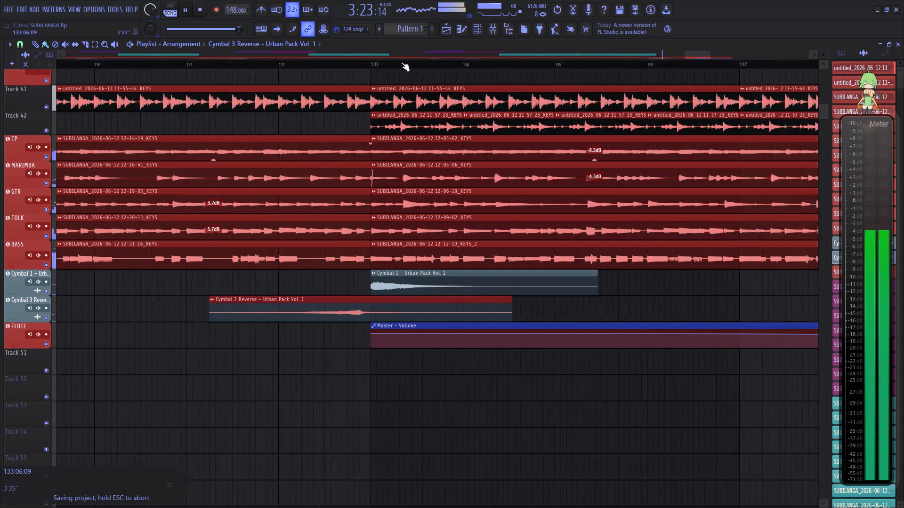
pyautogui.moveTo(362, 300); pyautogui.dragTo(375, 312)
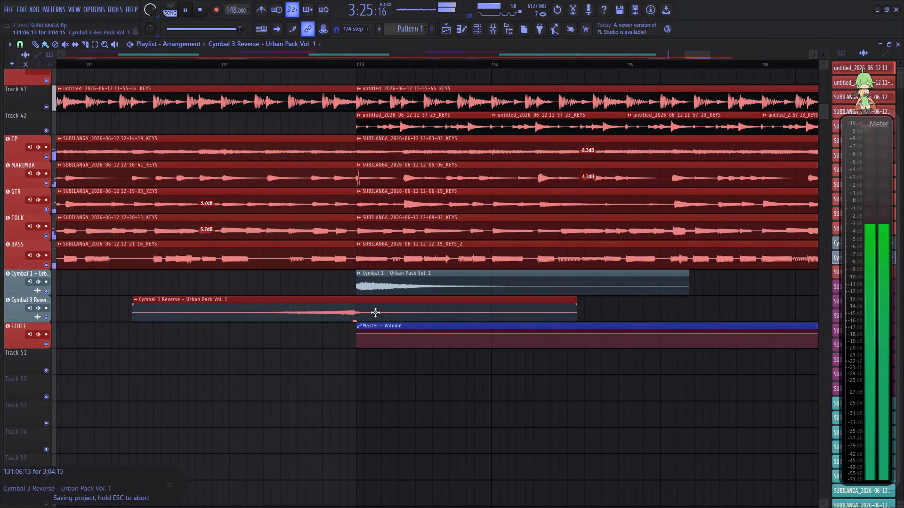
pyautogui.moveTo(375, 312); pyautogui.dragTo(376, 313)
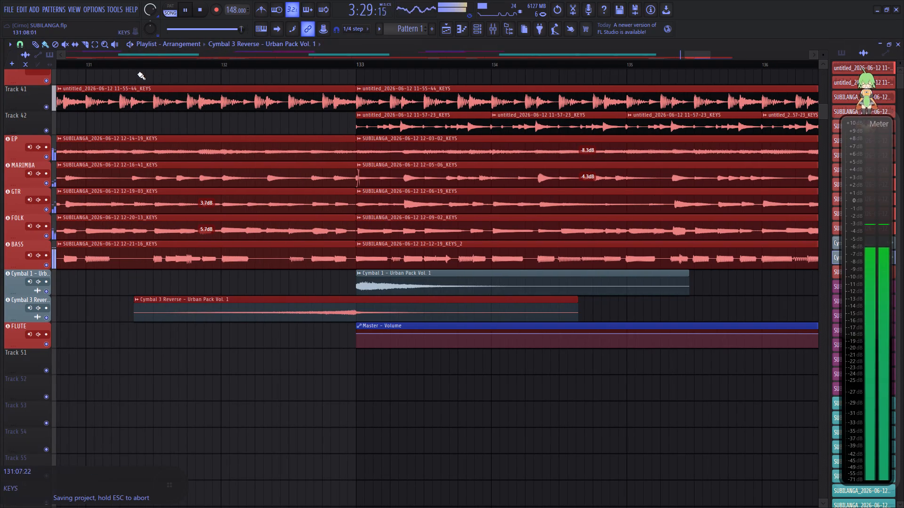
pyautogui.click(19, 45)
pyautogui.click(41, 176)
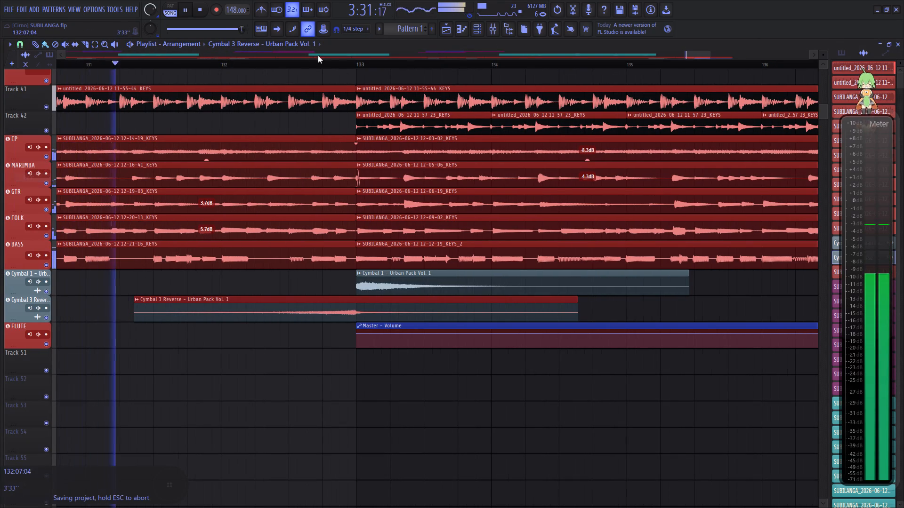
# Save the project.
pyautogui.scroll(-8, 371, 63)
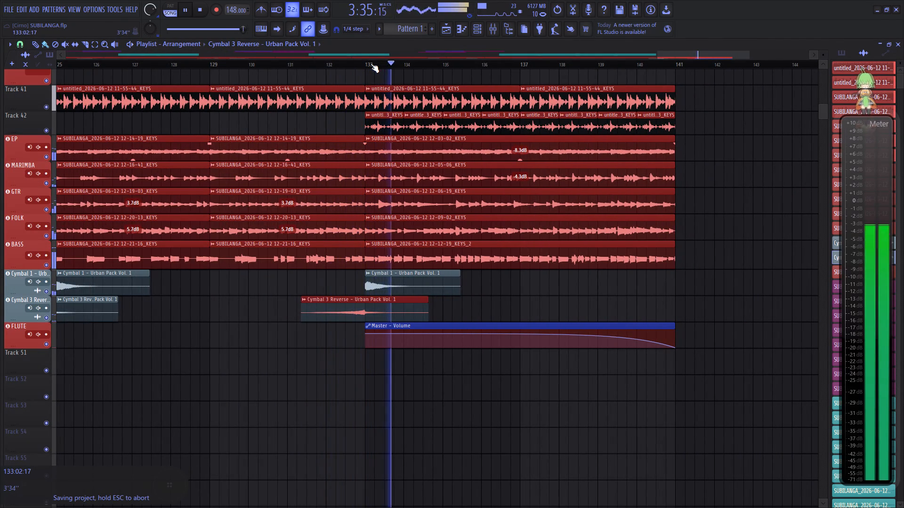
pyautogui.scroll(-8, 371, 63)
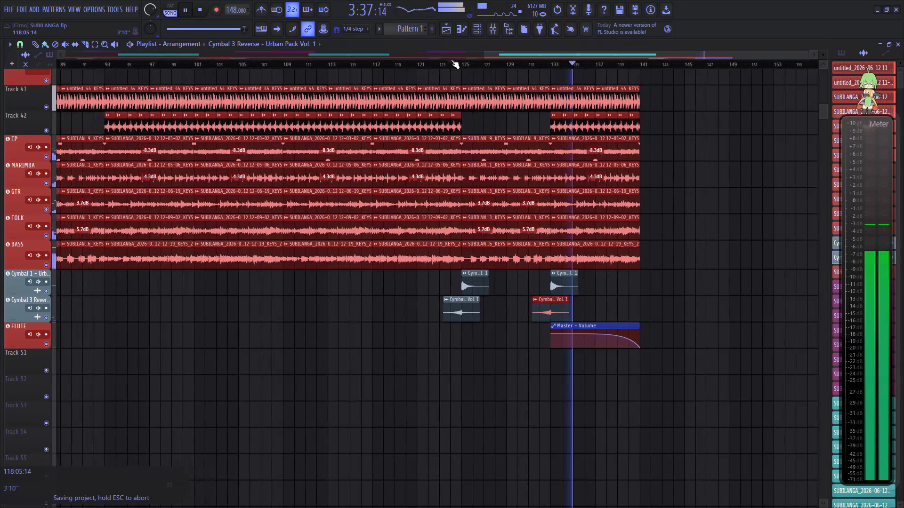
pyautogui.click(518, 54)
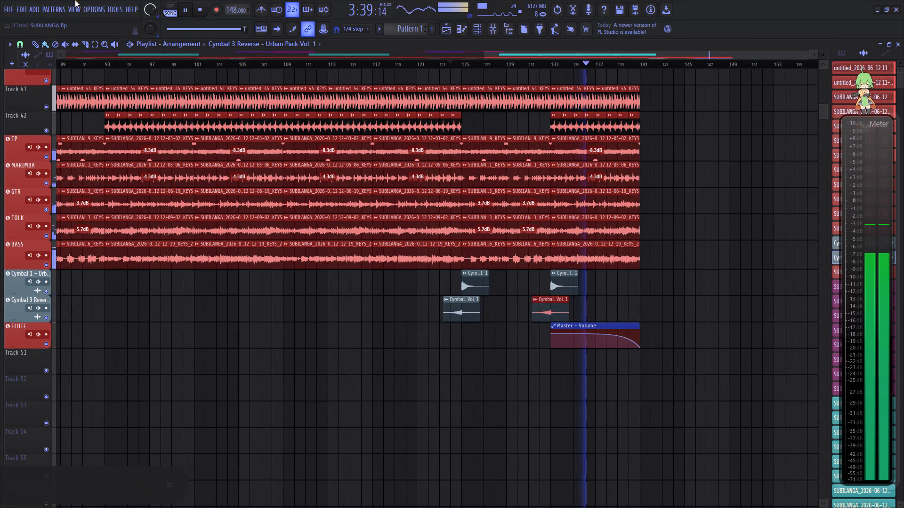
pyautogui.click(5, 13)
pyautogui.click(32, 50)
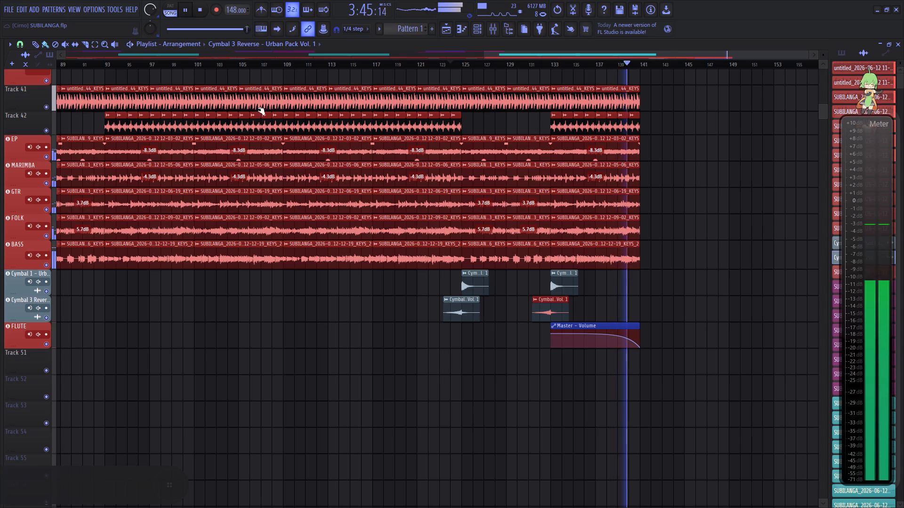
# Play the song from the beginning to review the full arrangement.
pyautogui.moveTo(513, 56); pyautogui.dragTo(0, 63)
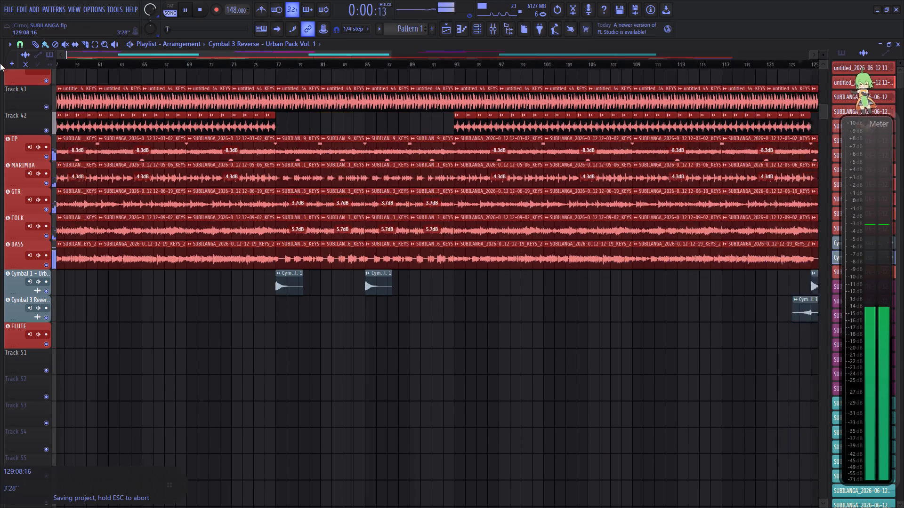
pyautogui.moveTo(0, 63); pyautogui.dragTo(0, 55)
pyautogui.press('space')
pyautogui.moveTo(77, 63); pyautogui.dragTo(0, 67)
pyautogui.press('space')
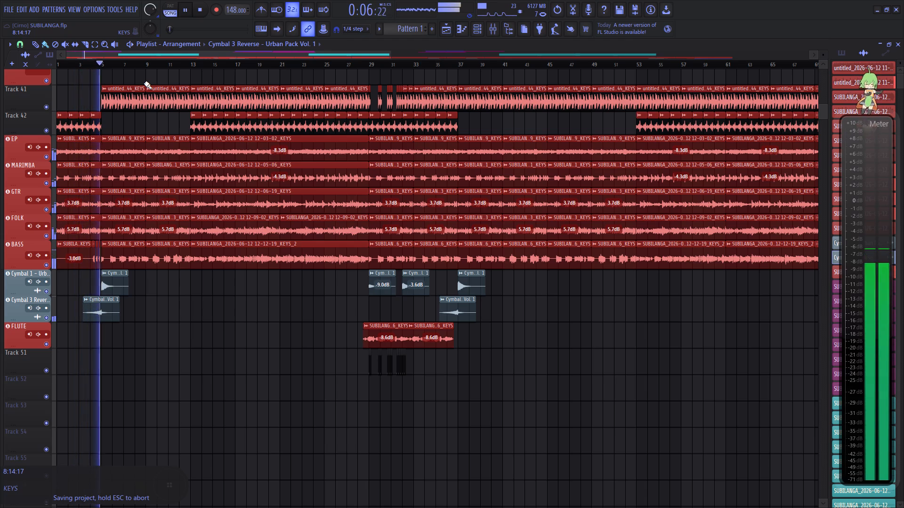
# Enlarge the BASS track's height around bars 2 to 5 for a closer look at the bass clips leading into bar 5.
pyautogui.moveTo(64, 69); pyautogui.dragTo(38, 69)
pyautogui.scroll(16, 55, 66)
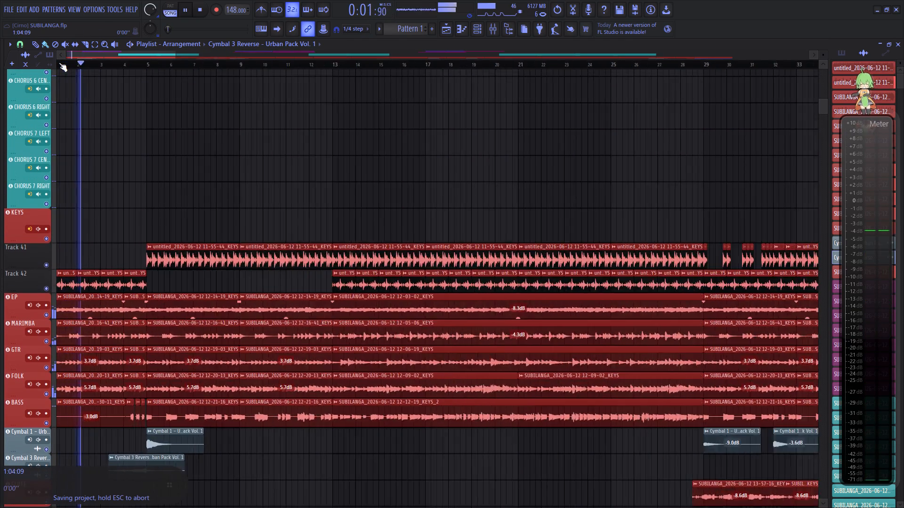
pyautogui.scroll(4, 59, 63)
pyautogui.scroll(-6, 207, 214)
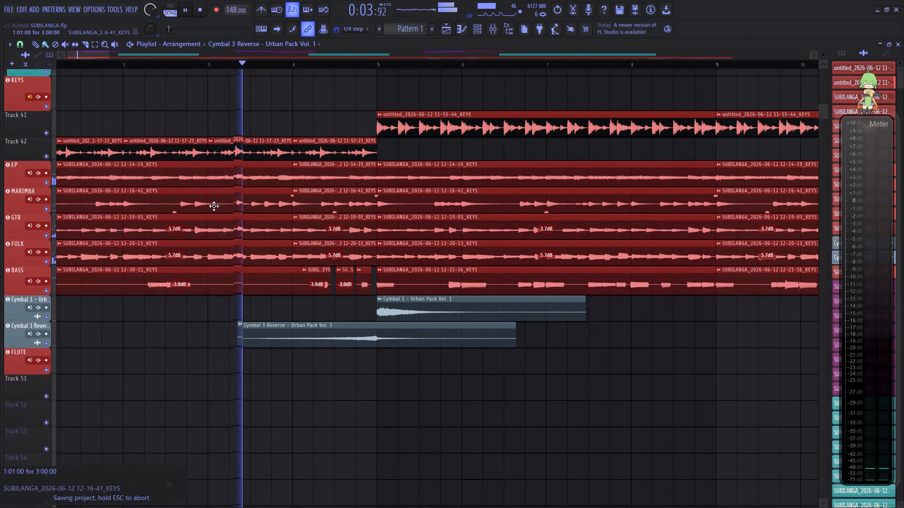
pyautogui.scroll(-1, 214, 206)
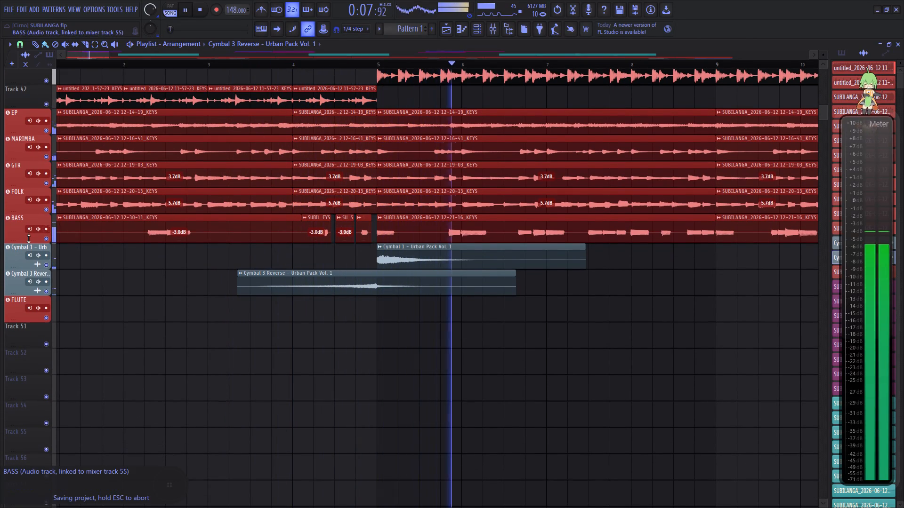
pyautogui.moveTo(29, 238); pyautogui.dragTo(18, 326)
# Replay the transition from about bar 4 into bar 5, checking the timing of the short bass hits.
pyautogui.press('space')
pyautogui.press('space')
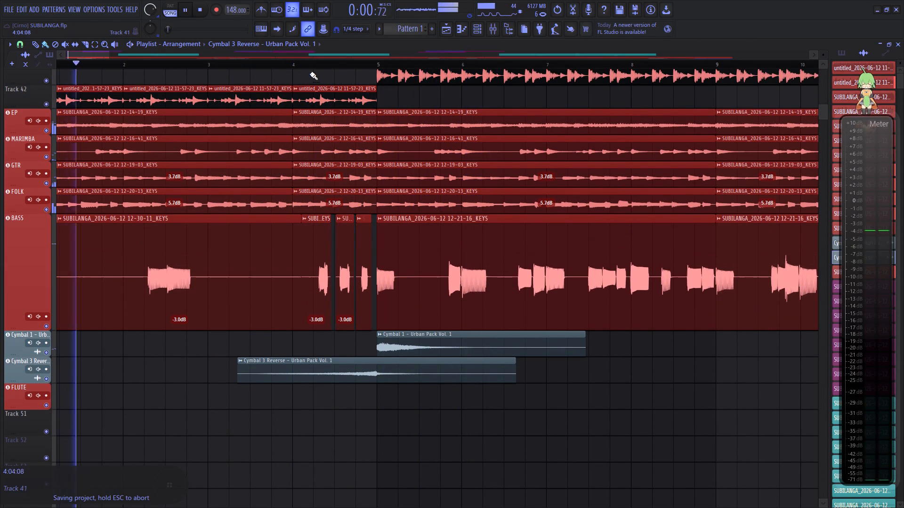
pyautogui.scroll(11, 306, 63)
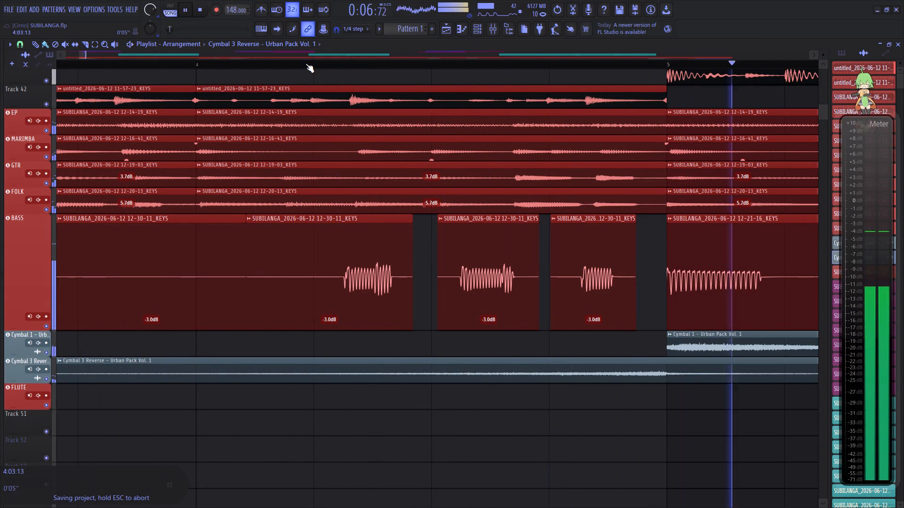
pyautogui.press('space')
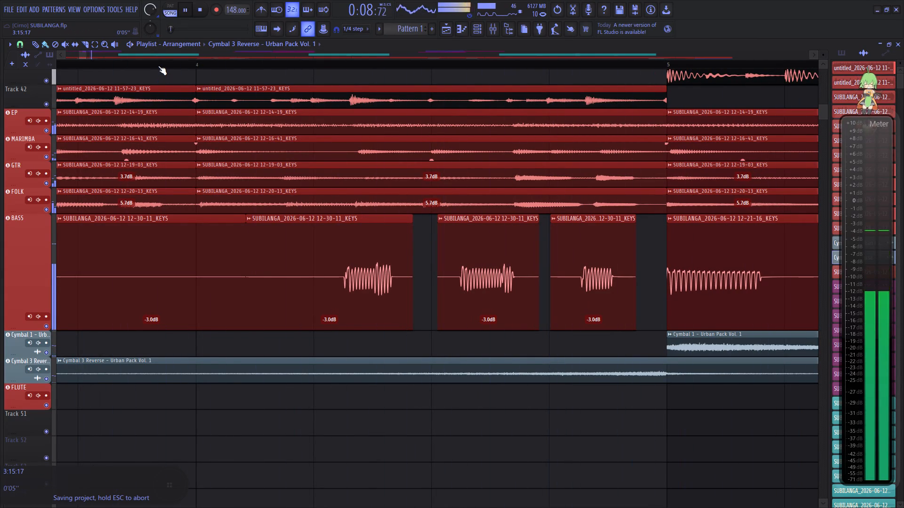
pyautogui.click(158, 66)
pyautogui.press('space')
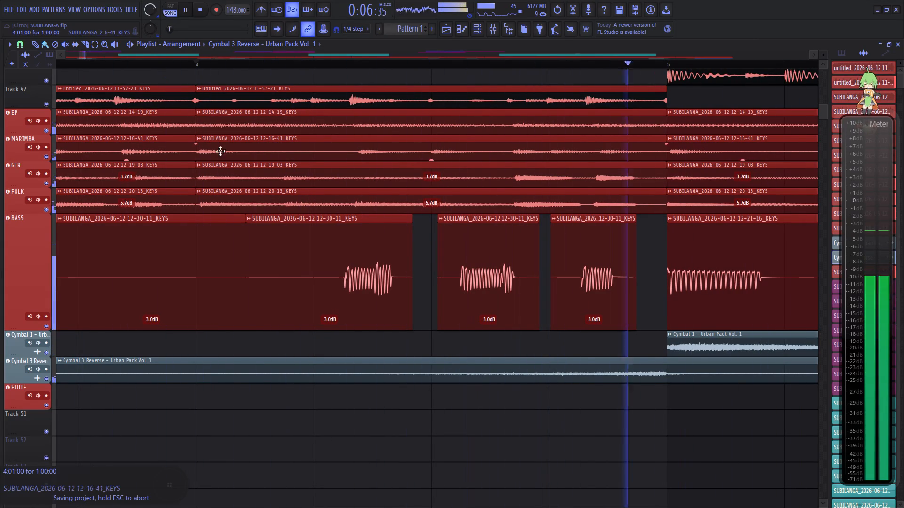
pyautogui.press('space')
pyautogui.press('space')
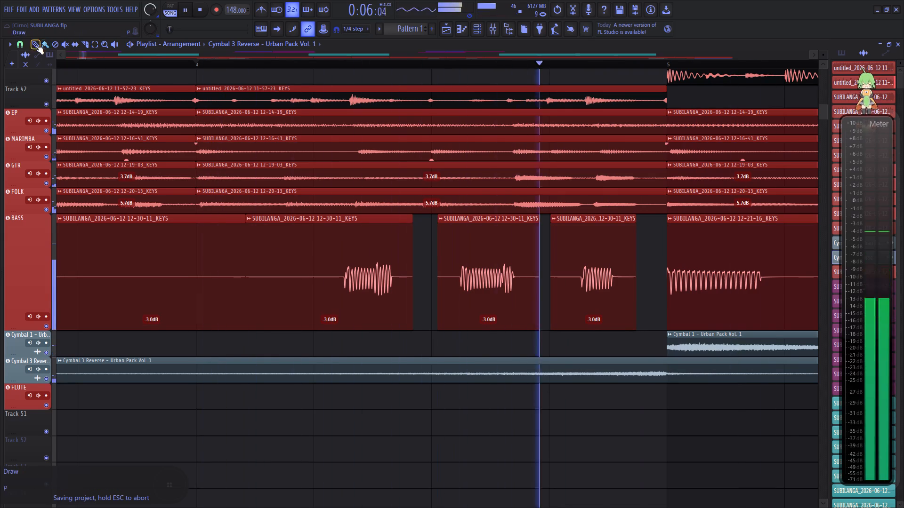
# With grid snapping set to none, shift the first short bass clip in bar 4 slightly later, about a third of a step.
pyautogui.click(43, 45)
pyautogui.press('space')
pyautogui.press('space')
pyautogui.click(16, 47)
pyautogui.press('space')
pyautogui.click(35, 89)
pyautogui.press('space')
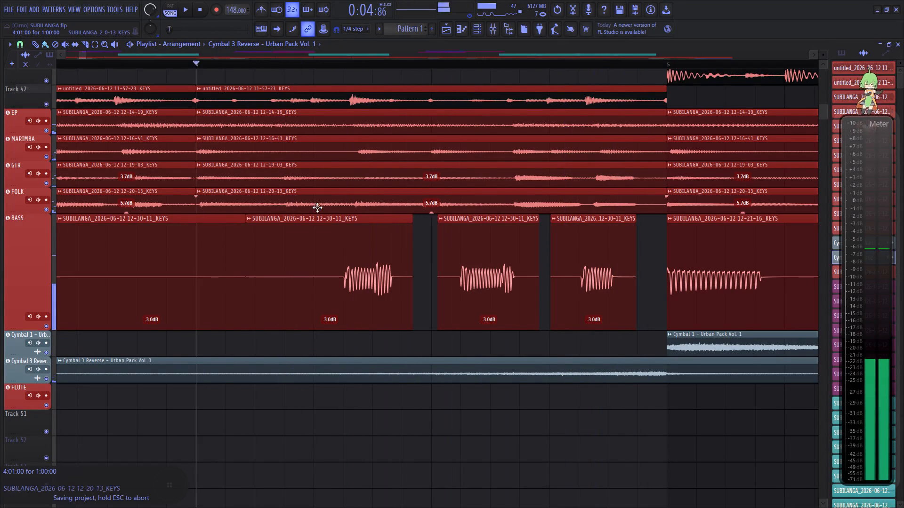
pyautogui.press('space')
pyautogui.moveTo(356, 260); pyautogui.dragTo(366, 264)
pyautogui.press('space')
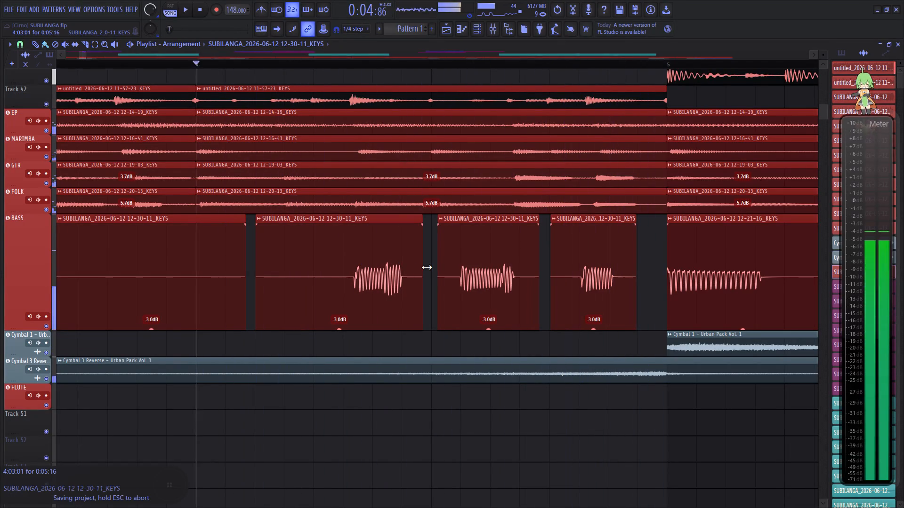
pyautogui.press('space')
pyautogui.press('space')
pyautogui.press('space')
# Shift the second and third short bass clips in bar 4 about half a step later, checking the timing by ear.
pyautogui.moveTo(472, 265); pyautogui.dragTo(487, 266)
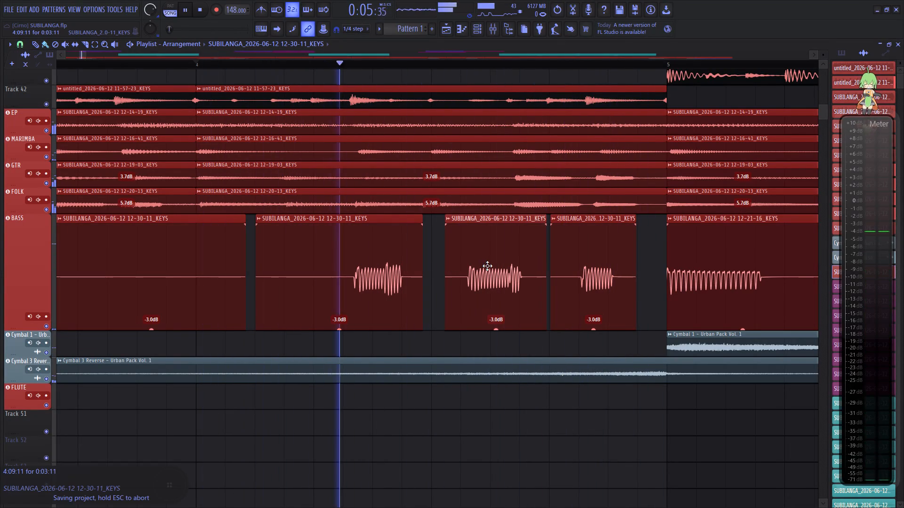
pyautogui.moveTo(487, 266); pyautogui.dragTo(489, 266)
pyautogui.press('space')
pyautogui.press('space')
pyautogui.moveTo(585, 270); pyautogui.dragTo(607, 268)
pyautogui.press('space')
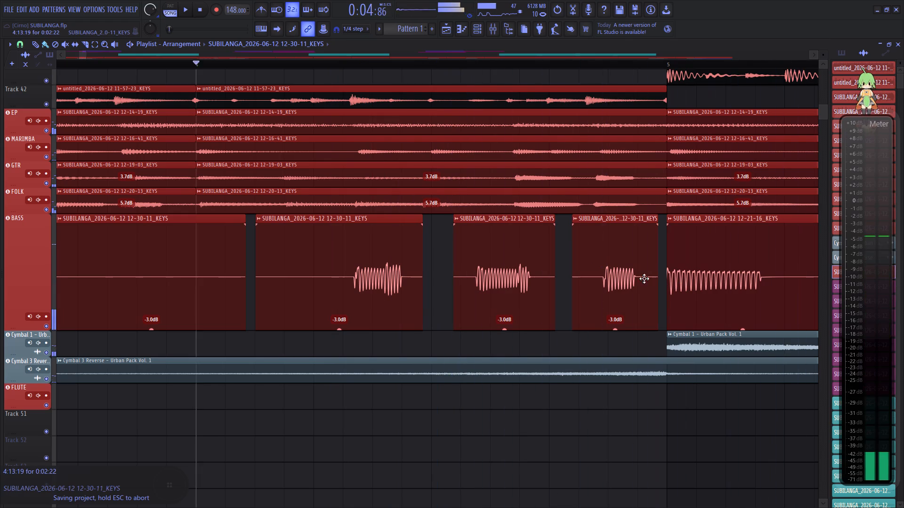
pyautogui.press('space')
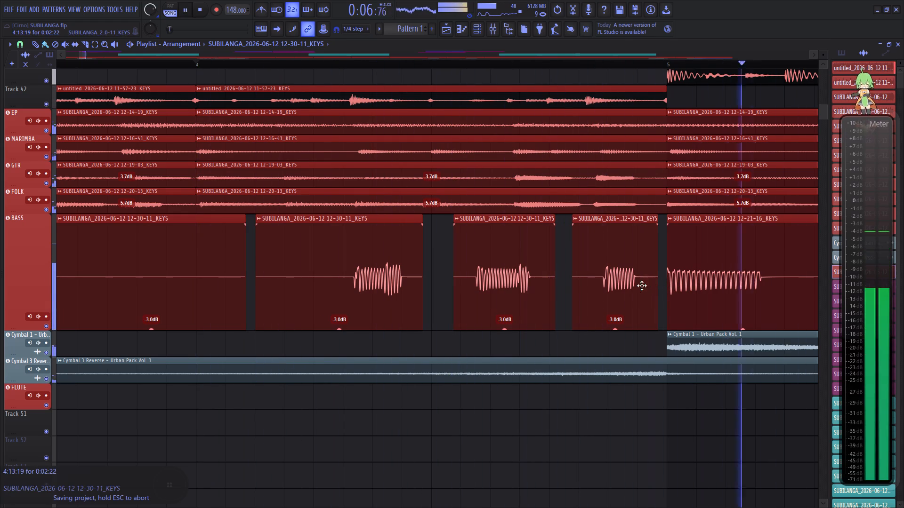
pyautogui.press('space')
pyautogui.press('space')
pyautogui.moveTo(623, 281); pyautogui.dragTo(617, 283)
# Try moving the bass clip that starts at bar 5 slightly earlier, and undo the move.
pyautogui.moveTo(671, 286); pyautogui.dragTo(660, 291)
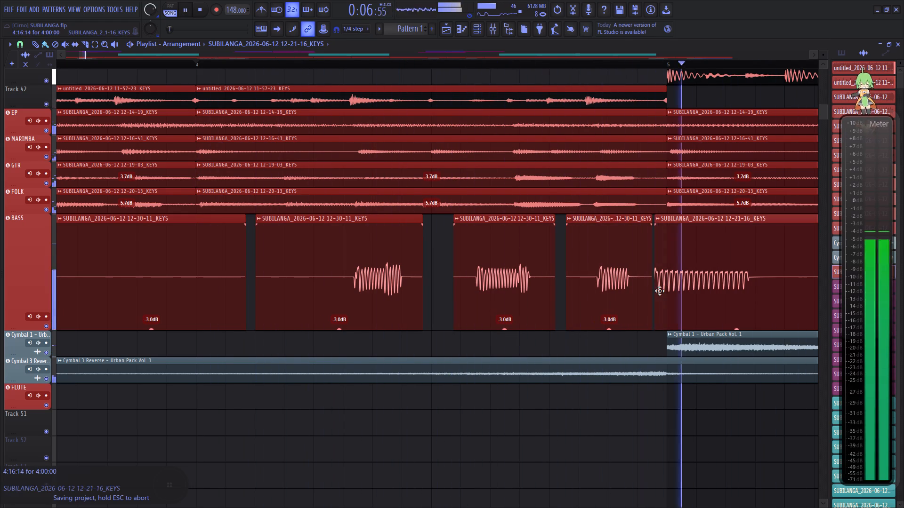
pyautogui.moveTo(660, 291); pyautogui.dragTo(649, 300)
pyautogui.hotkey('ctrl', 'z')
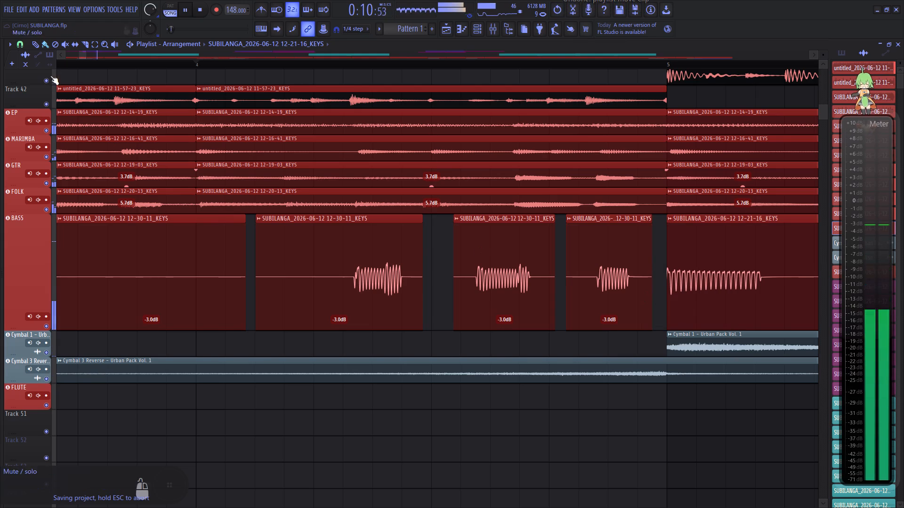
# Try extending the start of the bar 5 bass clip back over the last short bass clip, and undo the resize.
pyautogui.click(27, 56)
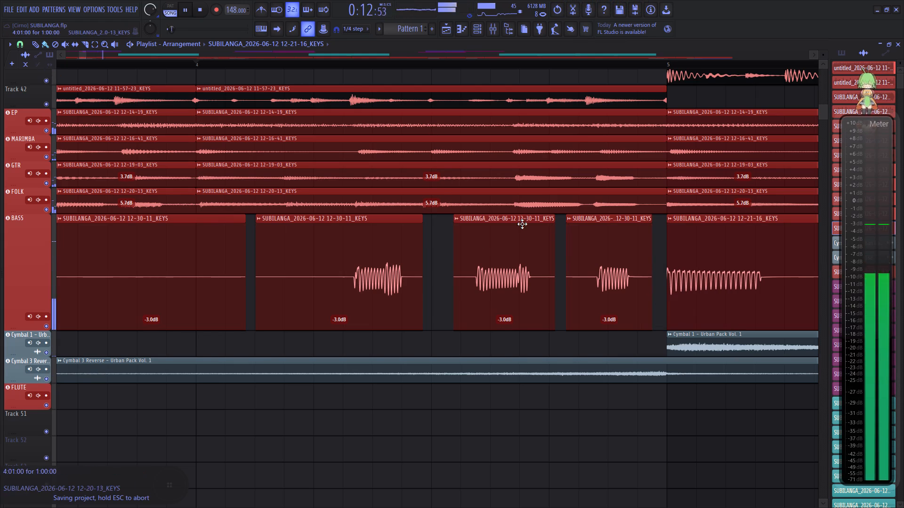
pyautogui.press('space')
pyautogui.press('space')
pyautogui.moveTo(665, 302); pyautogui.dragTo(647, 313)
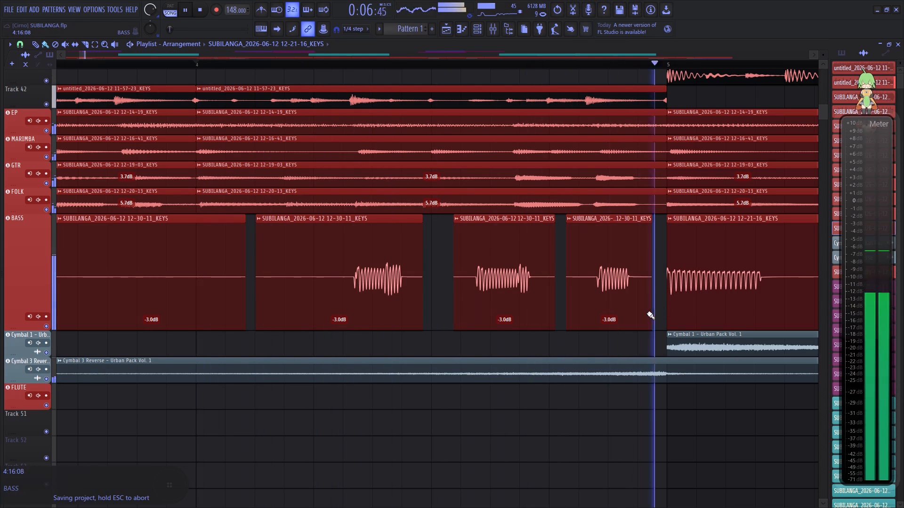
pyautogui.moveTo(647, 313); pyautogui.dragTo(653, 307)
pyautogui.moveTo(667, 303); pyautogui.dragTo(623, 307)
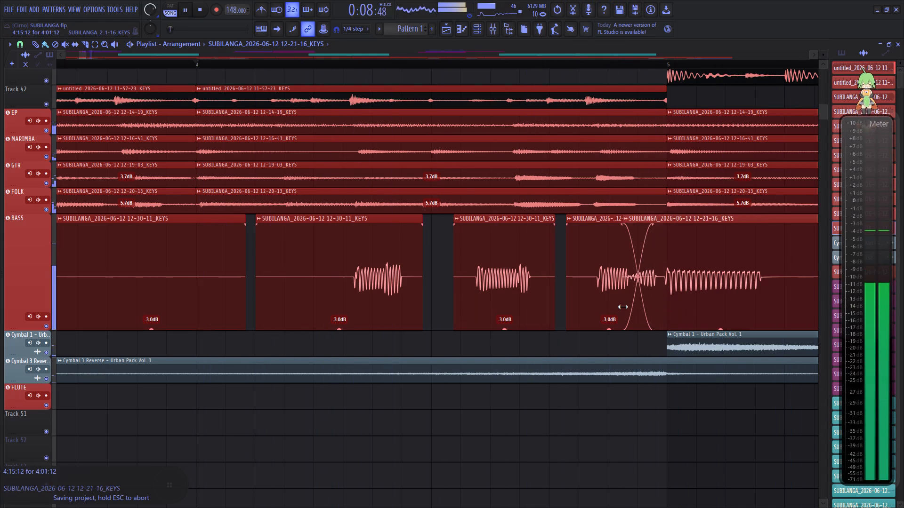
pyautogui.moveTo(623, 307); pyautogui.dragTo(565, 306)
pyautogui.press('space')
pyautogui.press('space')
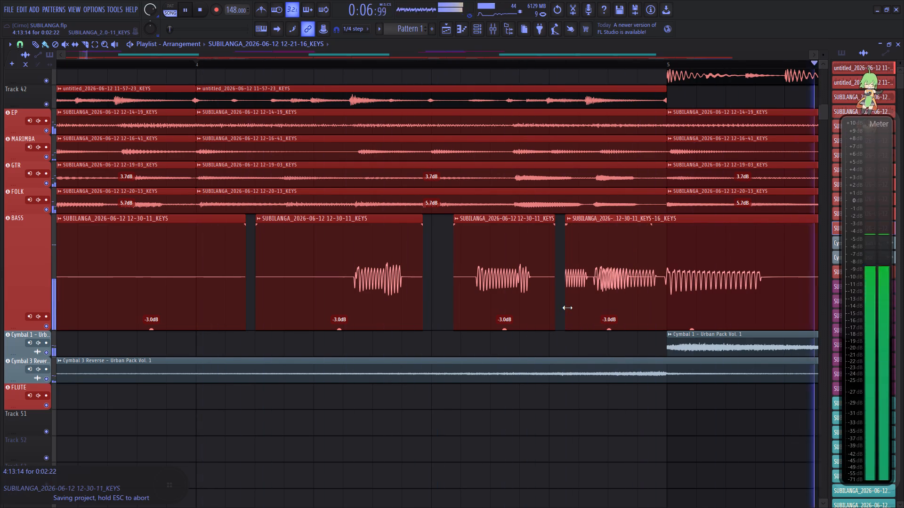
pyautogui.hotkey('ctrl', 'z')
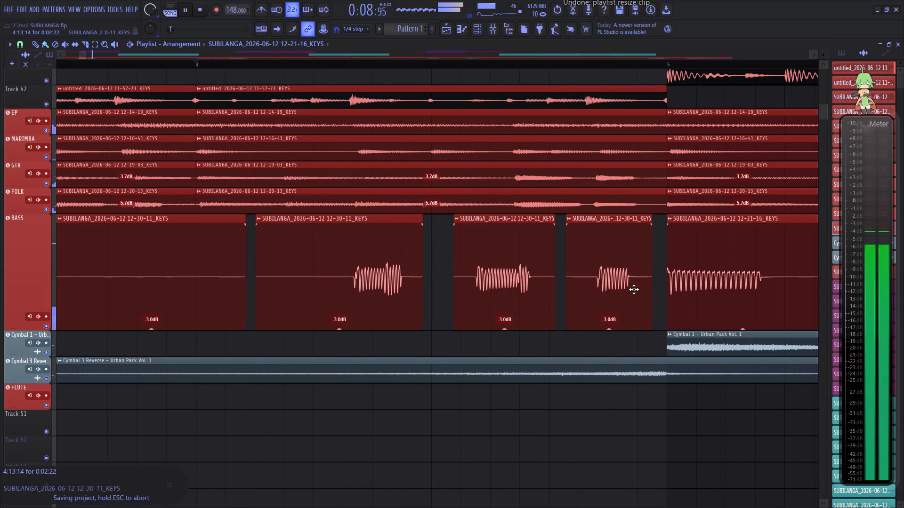
# Extend the start of the bass clip at bar 5 slightly earlier, about a third of a step.
pyautogui.moveTo(668, 302); pyautogui.dragTo(660, 320)
# Listen on through the arrangement to about bar 37, letting the playlist follow the playhead.
pyautogui.scroll(-12, 439, 66)
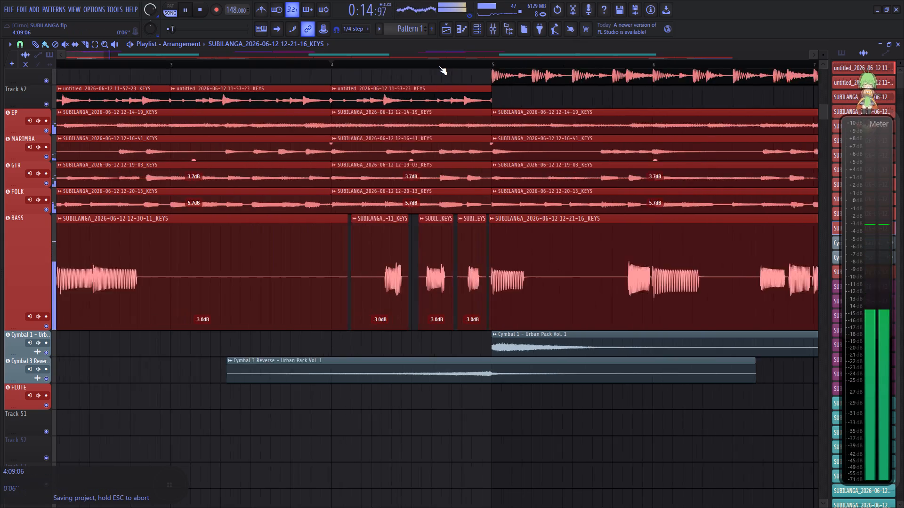
pyautogui.scroll(-11, 439, 66)
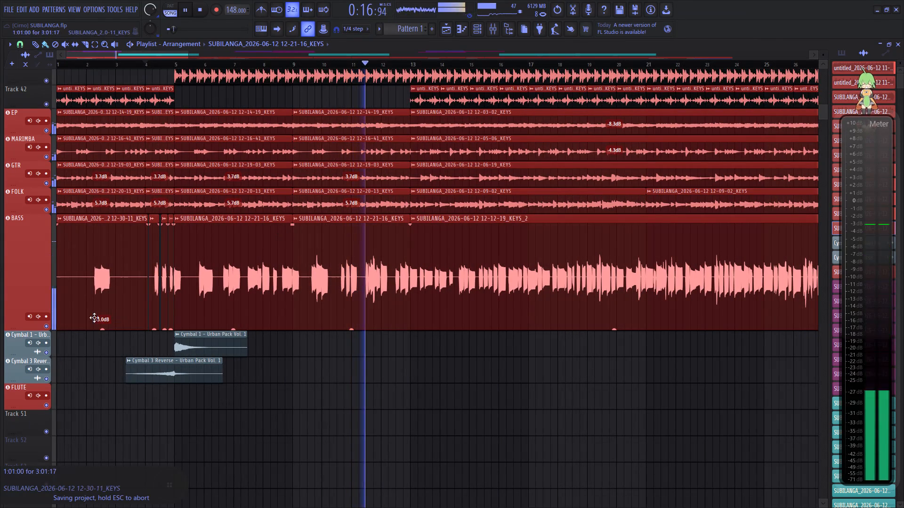
pyautogui.scroll(4, 426, 66)
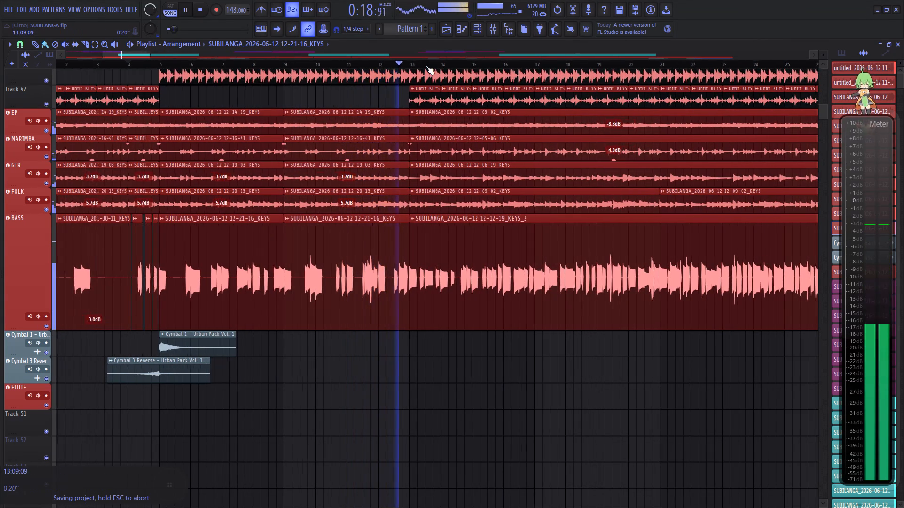
pyautogui.scroll(11, 426, 66)
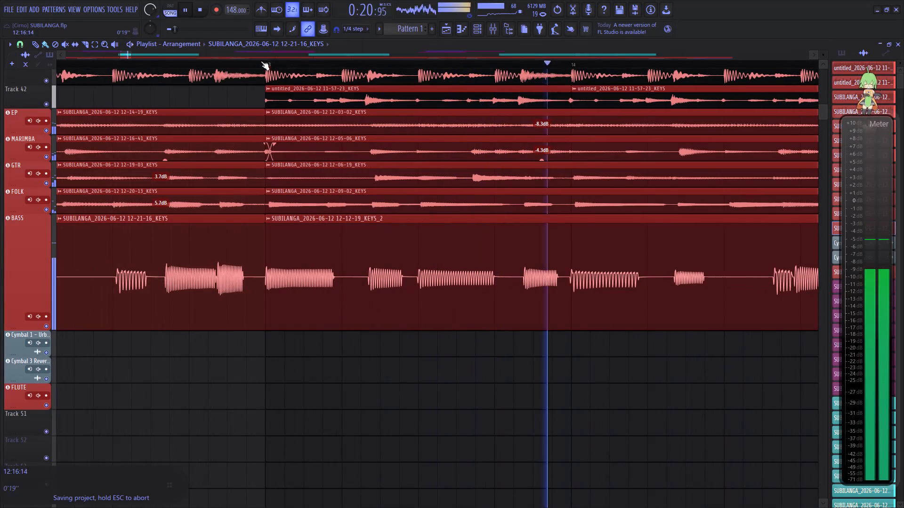
pyautogui.click(275, 28)
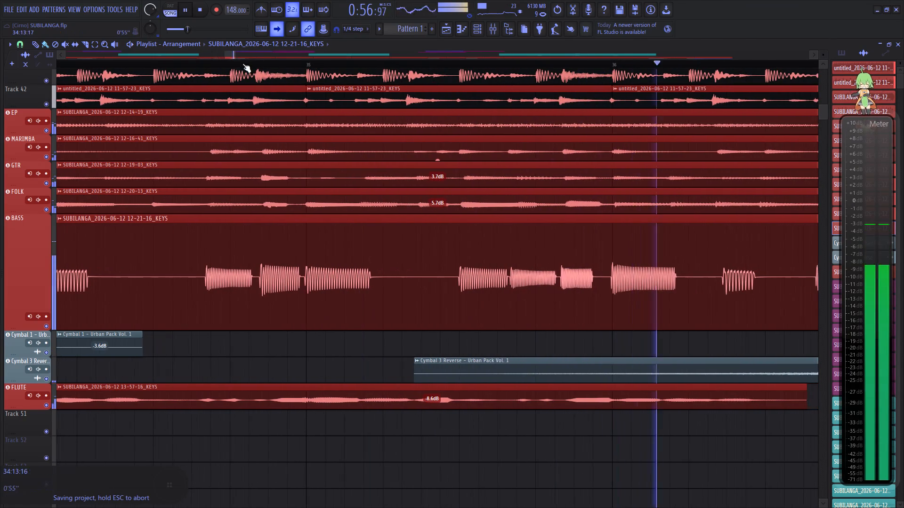
pyautogui.click(272, 33)
# Replay the passage around bars 32 to 35 several times, listening to the bass timing against the other instruments.
pyautogui.scroll(-1, 275, 60)
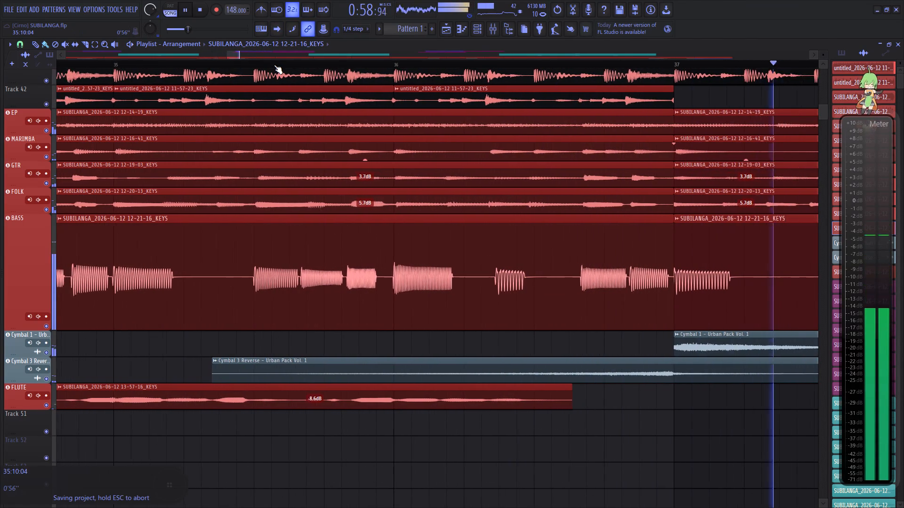
pyautogui.scroll(-12, 274, 65)
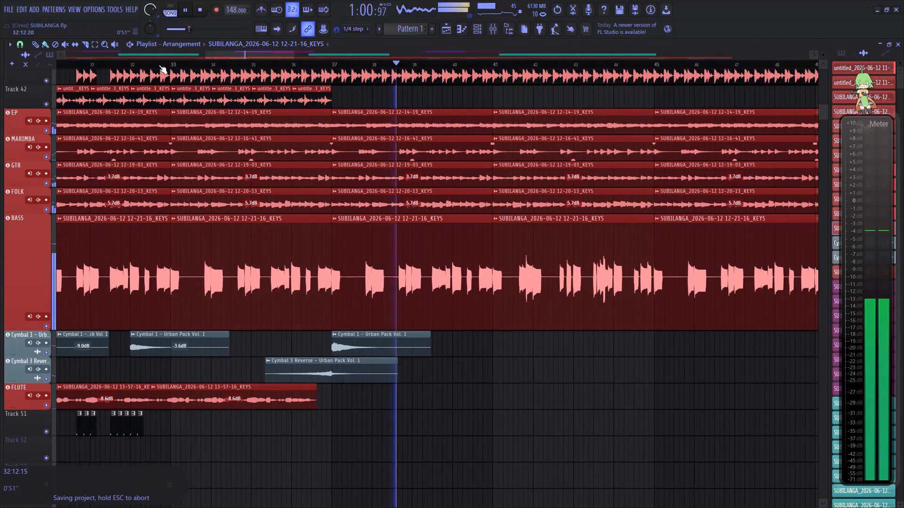
pyautogui.click(158, 65)
pyautogui.scroll(5, 178, 64)
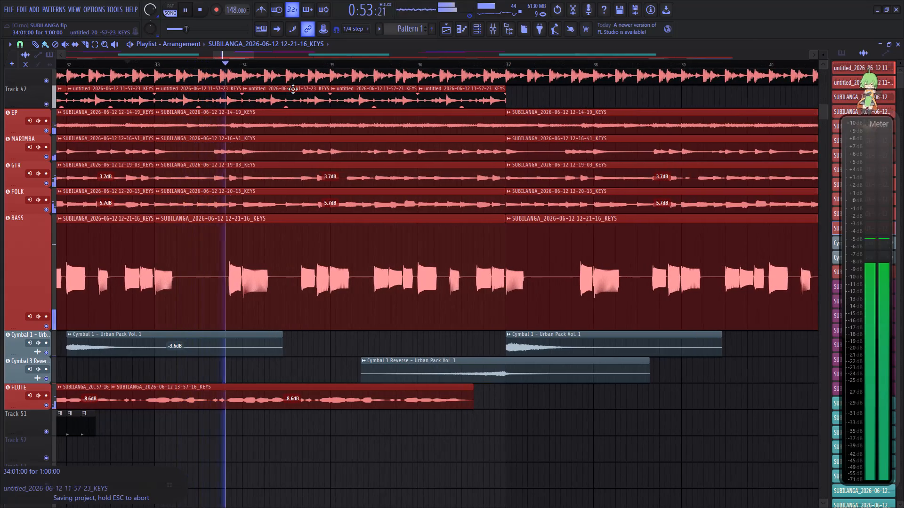
pyautogui.scroll(5, 333, 66)
pyautogui.press('space')
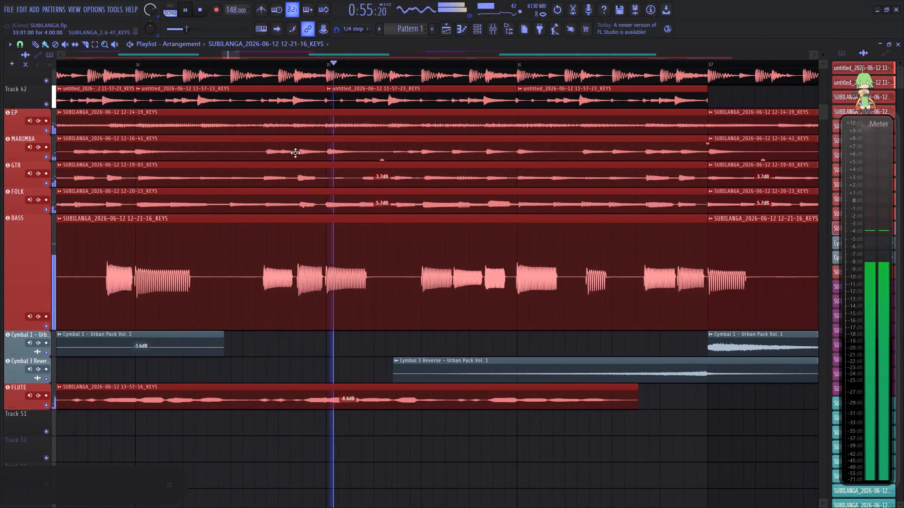
pyautogui.scroll(5, 295, 153)
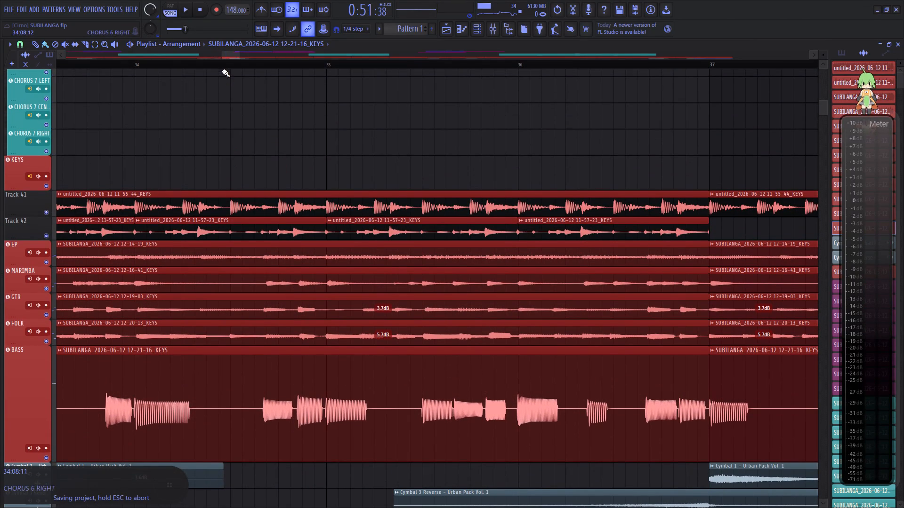
pyautogui.click(219, 66)
pyautogui.press('space')
pyautogui.scroll(5, 255, 67)
pyautogui.press('space')
pyautogui.press('space')
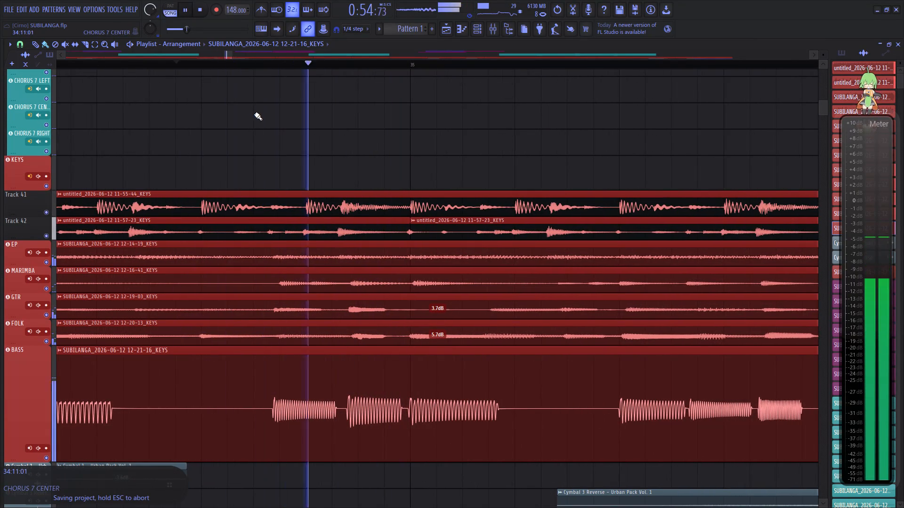
pyautogui.press('space')
pyautogui.press('space')
pyautogui.press('space')
pyautogui.press('space')
pyautogui.press('space')
# Set the playlist's grid snapping to 1/4 beat.
pyautogui.click(47, 46)
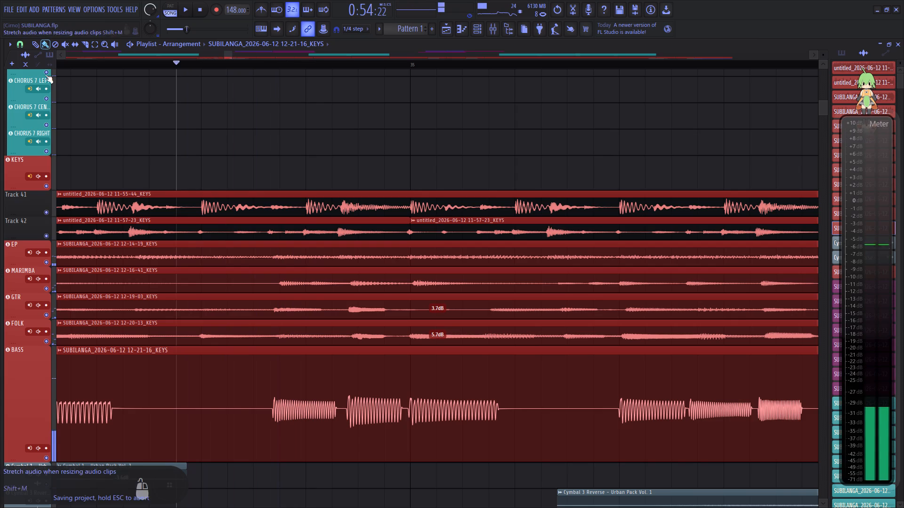
pyautogui.moveTo(21, 44); pyautogui.dragTo(21, 49)
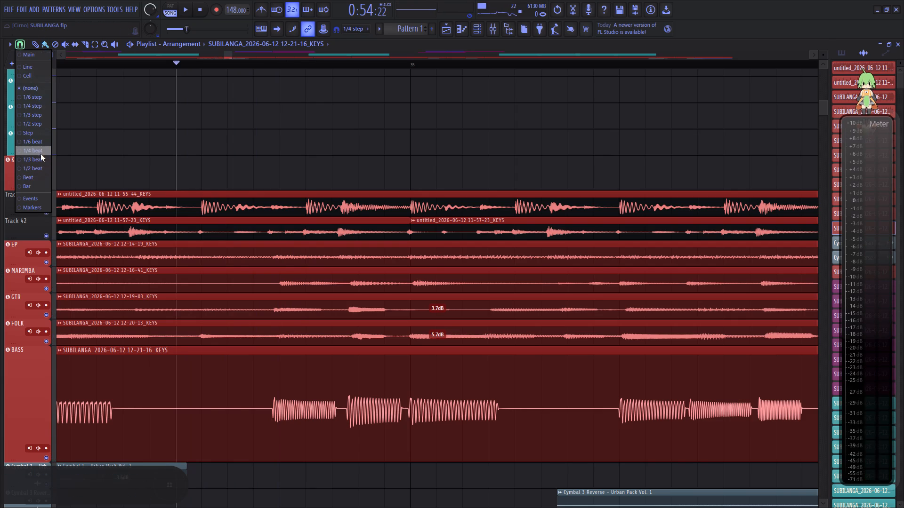
pyautogui.click(41, 151)
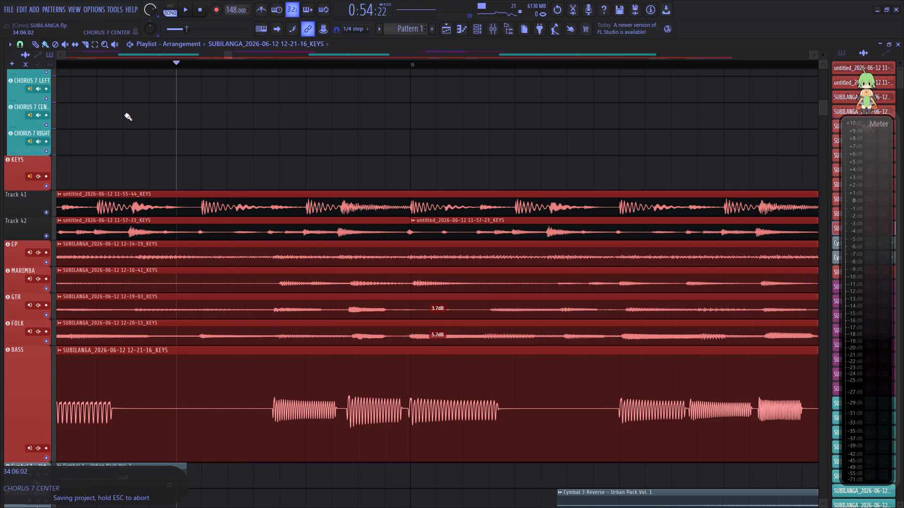
# Replay the passage from bar 34 and set the playlist's grid snapping to 1/3 beat.
pyautogui.click(94, 63)
pyautogui.press('space')
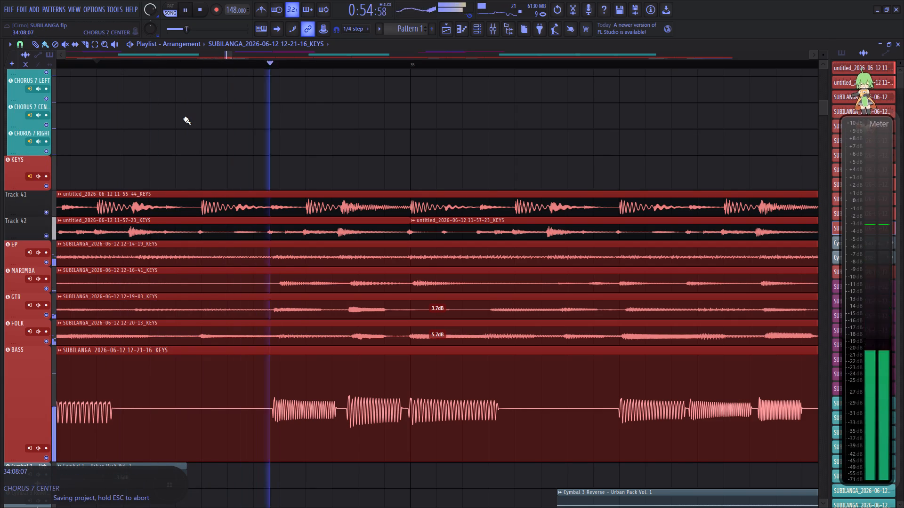
pyautogui.press('space')
pyautogui.press('space')
pyautogui.press('space')
pyautogui.click(23, 43)
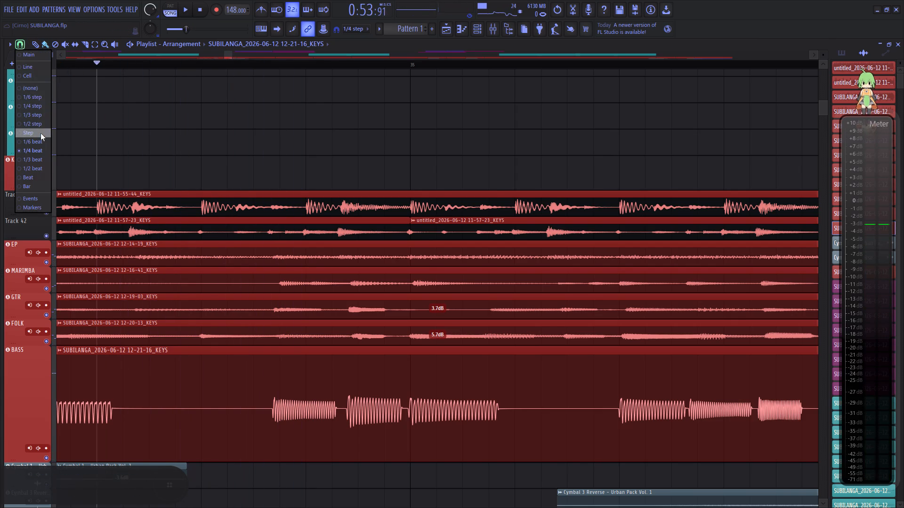
pyautogui.click(35, 156)
# Slice the Track 41 keys recording at 34:11:16 and remove the audio from there up to bar 36.
pyautogui.press('space')
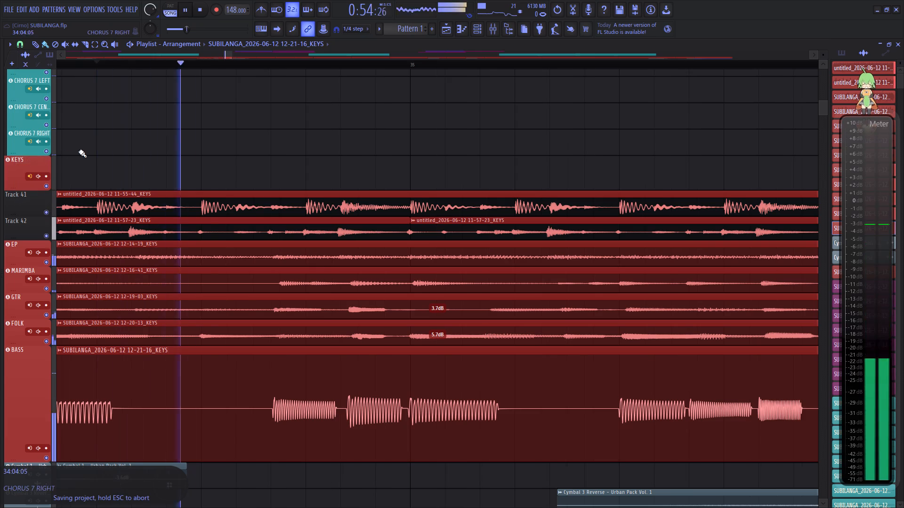
pyautogui.press('space')
pyautogui.press('space')
pyautogui.press('space')
pyautogui.click(86, 44)
pyautogui.press('space')
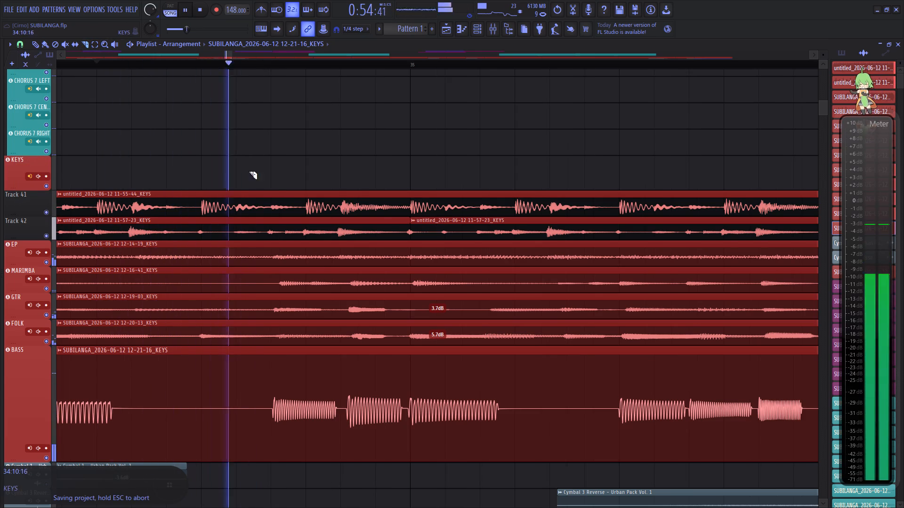
pyautogui.press('space')
pyautogui.click(272, 195)
pyautogui.press('space')
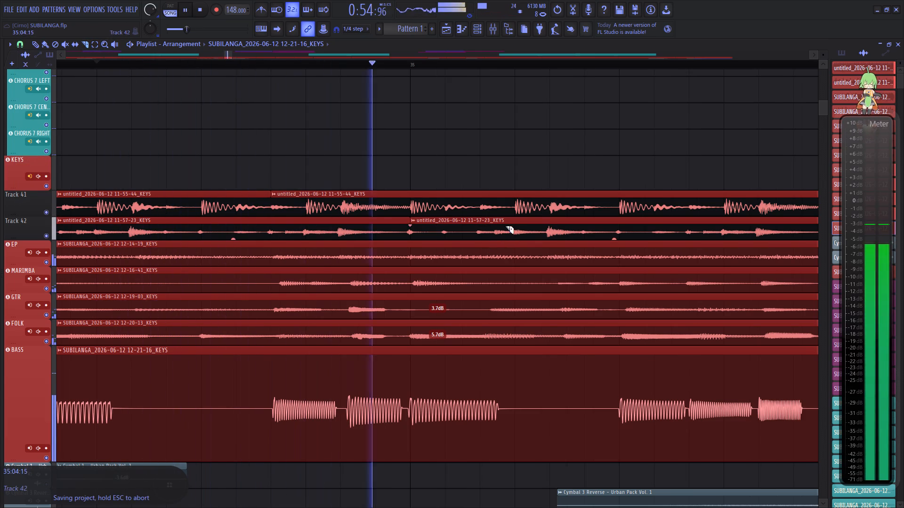
pyautogui.rightClick(610, 202)
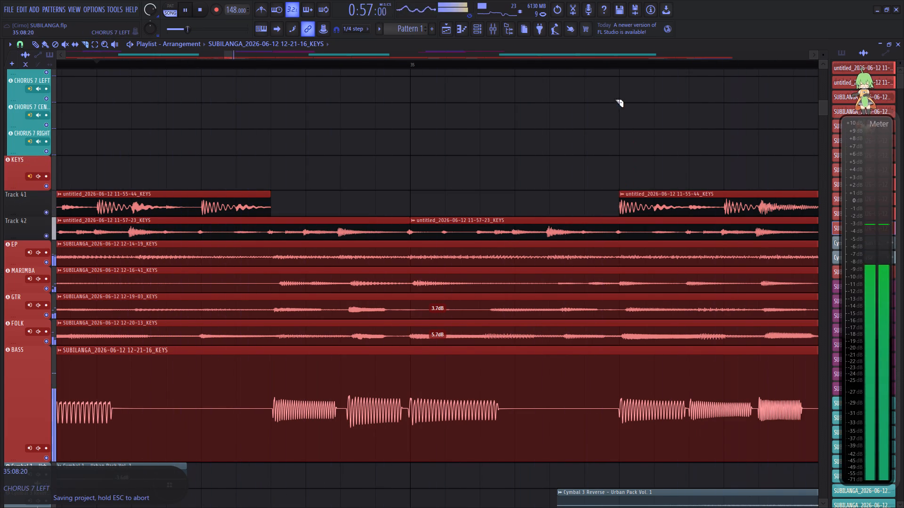
pyautogui.press('space')
pyautogui.press('space')
pyautogui.scroll(-6, 609, 65)
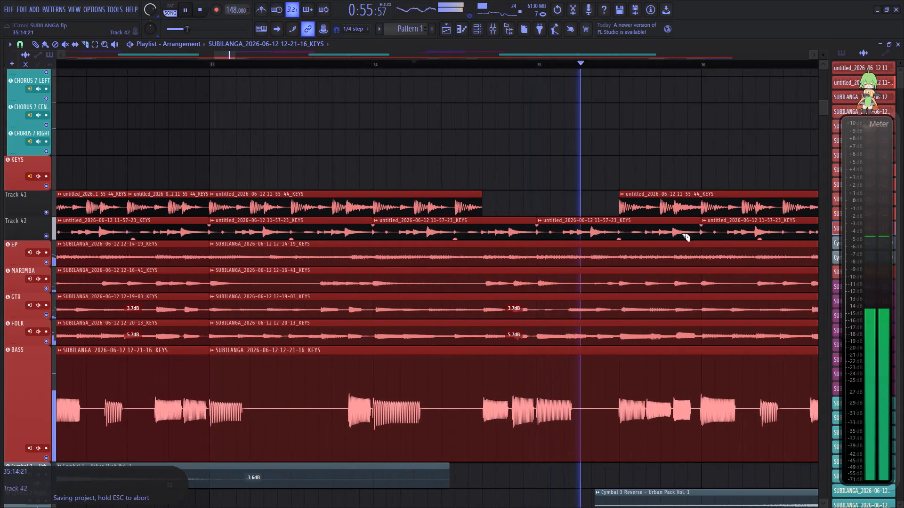
pyautogui.rightClick(700, 210)
pyautogui.press('space')
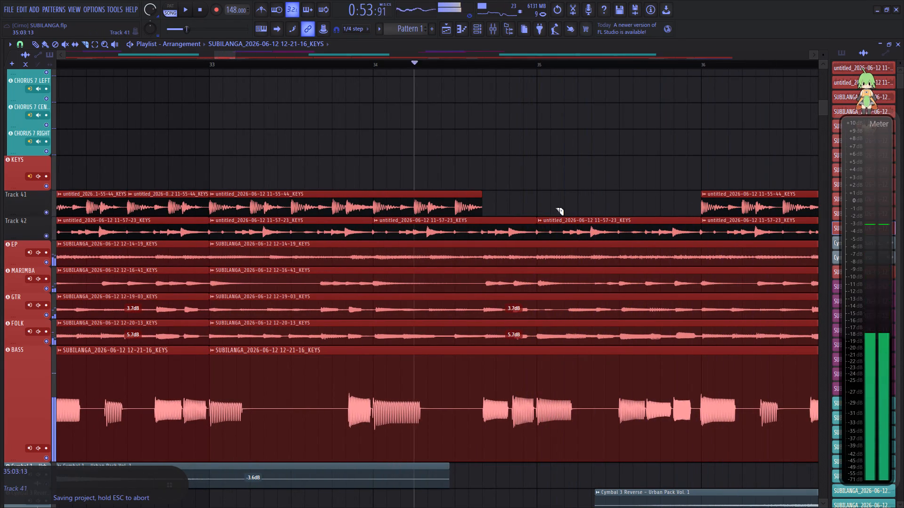
# Slice the Track 41 keys clip at 34:09 to isolate a single hit lasting 0:02:16.
pyautogui.press('space')
pyautogui.scroll(-4, 511, 210)
pyautogui.press('space')
pyautogui.press('space')
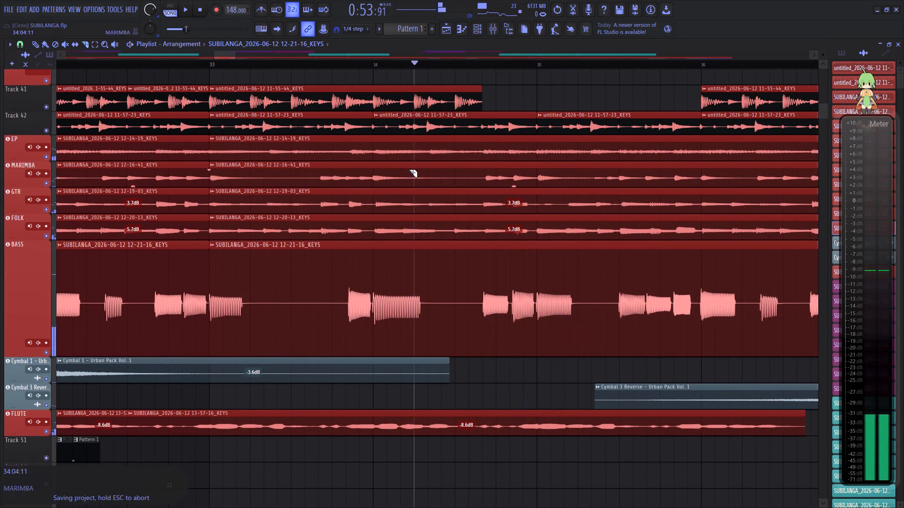
pyautogui.press('space')
pyautogui.click(455, 106)
pyautogui.press('space')
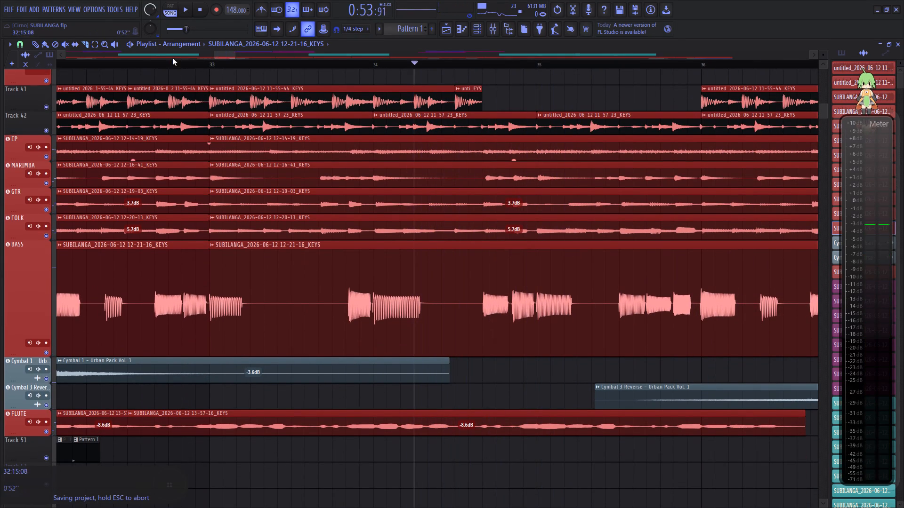
# Paint three back-to-back copies of the isolated hit on Track 41 from 34:11:16 through the start of bar 35, matching the bass notes.
pyautogui.click(47, 44)
pyautogui.press('space')
pyautogui.press('space')
pyautogui.click(471, 107)
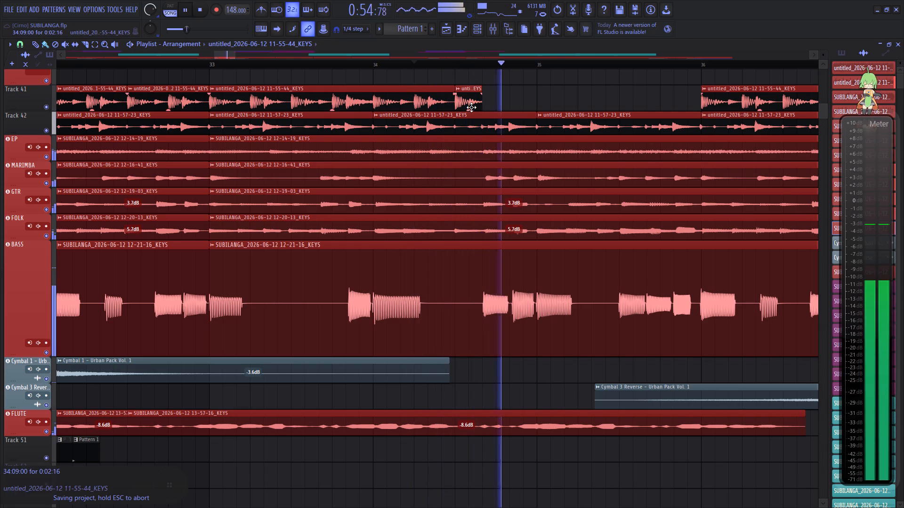
pyautogui.press('space')
pyautogui.press('space')
pyautogui.moveTo(485, 105); pyautogui.dragTo(537, 107)
pyautogui.press('space')
pyautogui.press('space')
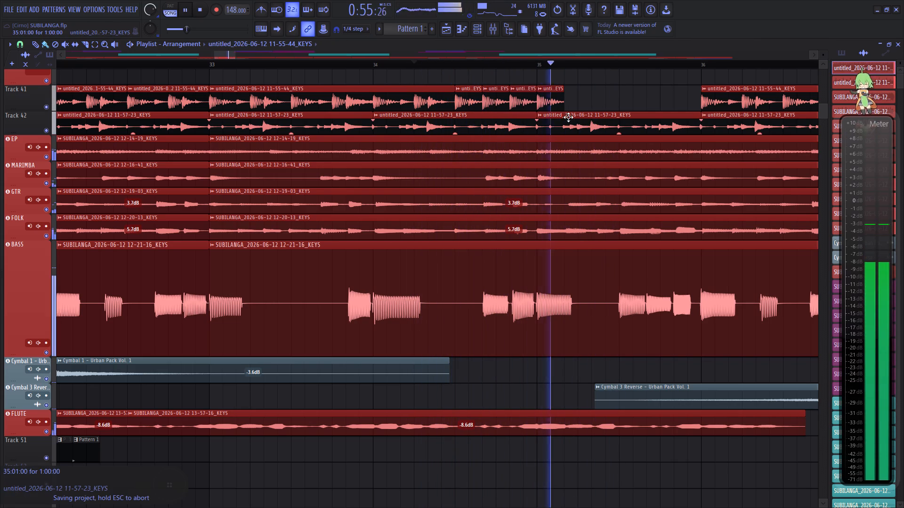
pyautogui.press('space')
pyautogui.press('space')
# Delete the source hit at 34:09 on Track 41 and replay the passage from late bar 33.
pyautogui.rightClick(472, 101)
pyautogui.press('space')
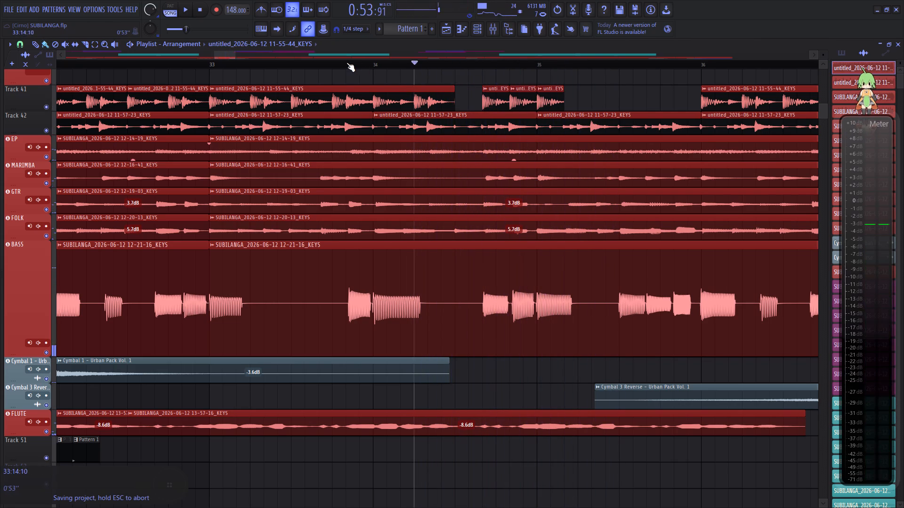
pyautogui.click(347, 63)
pyautogui.press('space')
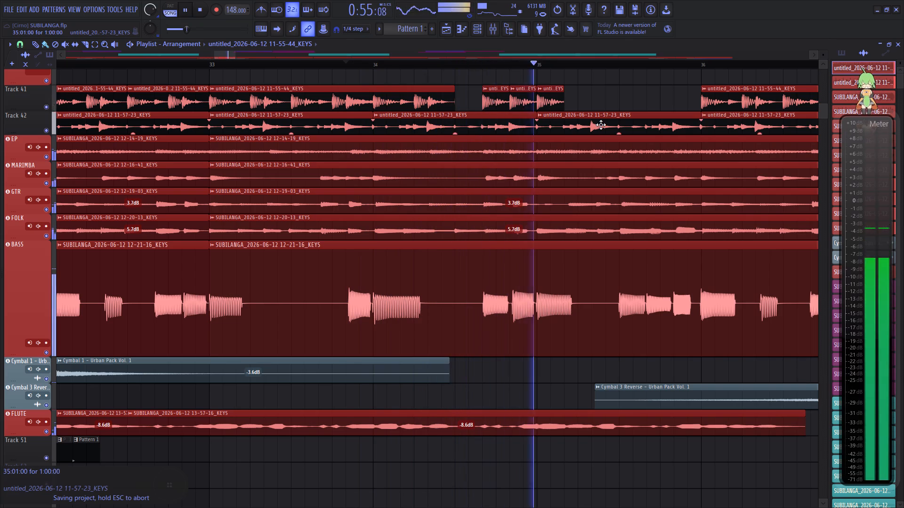
pyautogui.press('space')
pyautogui.press('space')
# Paint three more copies of the hit on Track 41 from 35:09 up to bar 36.
pyautogui.moveTo(622, 104); pyautogui.dragTo(671, 105)
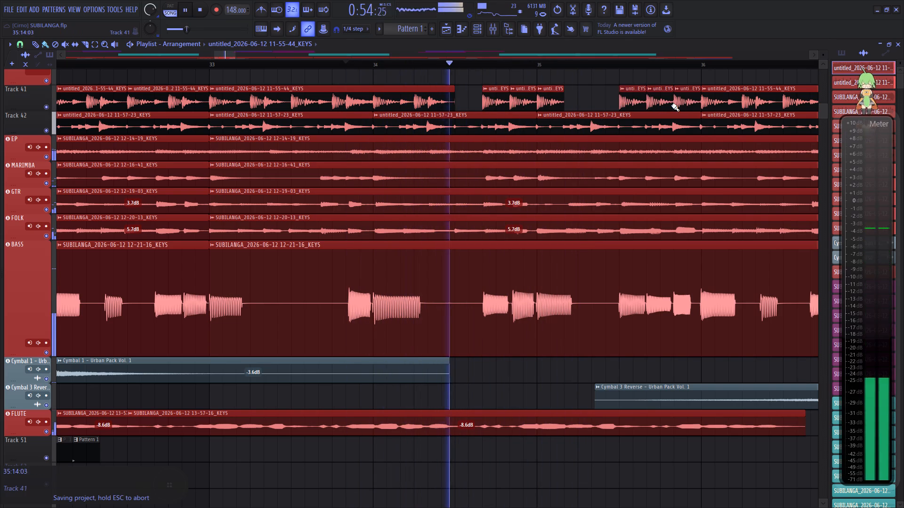
pyautogui.moveTo(671, 105); pyautogui.dragTo(696, 105)
pyautogui.scroll(-2, 642, 129)
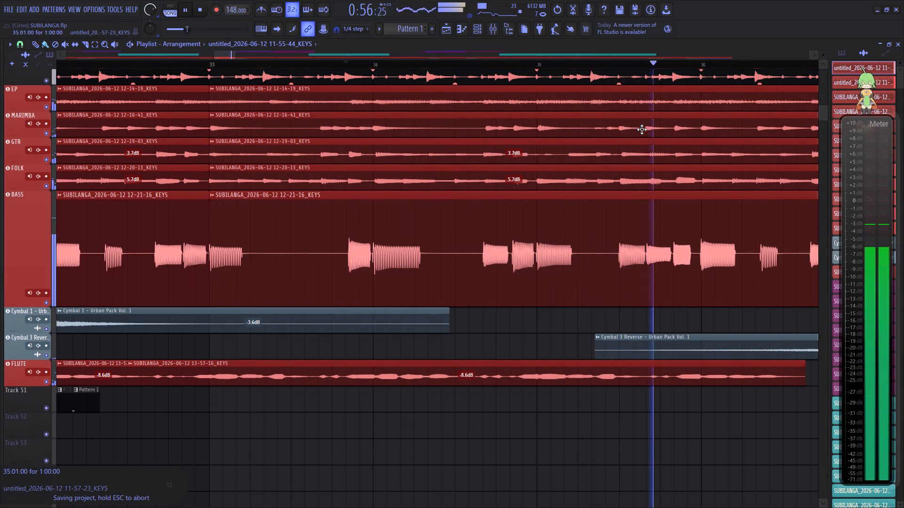
pyautogui.scroll(4, 604, 125)
pyautogui.press('space')
# Place three consecutive Pattern 1 clips on Track 51 from 34:11:16, with the third starting at the beginning of bar 35.
pyautogui.click(480, 64)
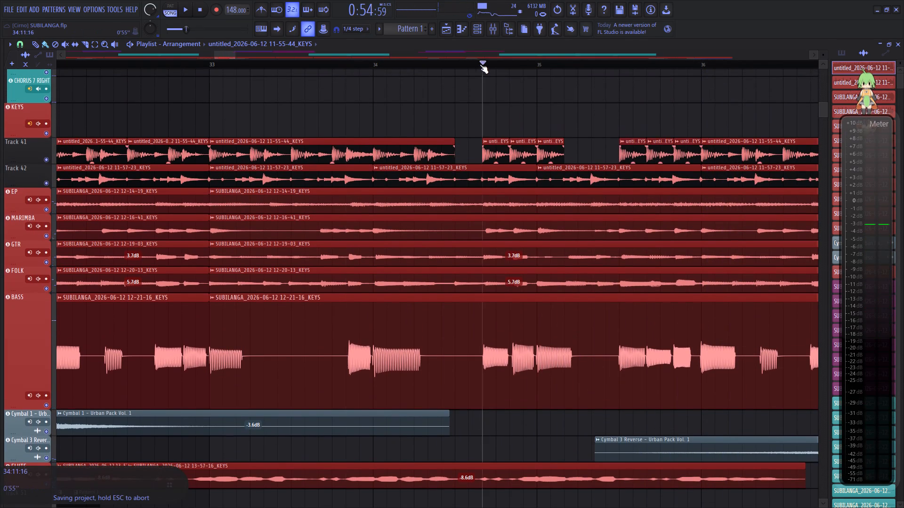
pyautogui.scroll(-14, 468, 160)
pyautogui.click(89, 137)
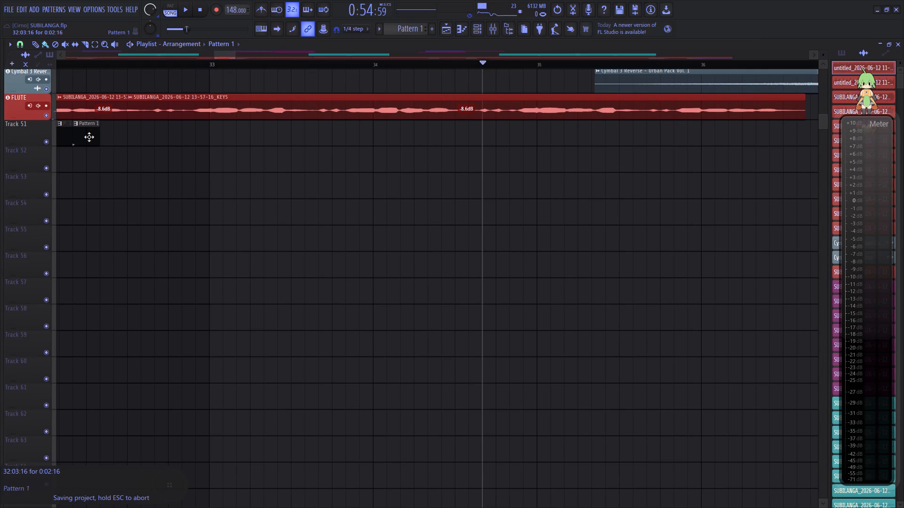
pyautogui.moveTo(477, 143); pyautogui.dragTo(515, 141)
pyautogui.scroll(4, 586, 198)
pyautogui.press('space')
pyautogui.press('space')
pyautogui.press('space')
pyautogui.press('space')
pyautogui.press('space')
pyautogui.click(546, 238)
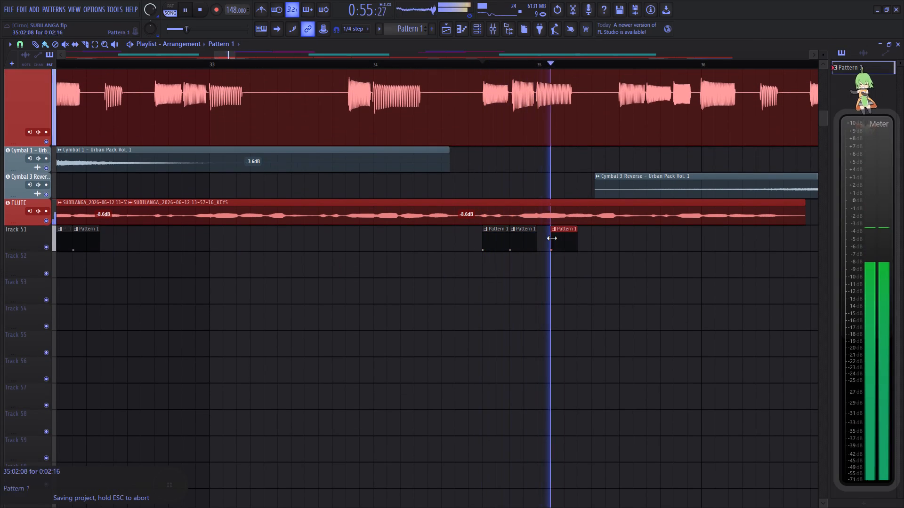
pyautogui.press('space')
pyautogui.press('space')
pyautogui.moveTo(566, 242); pyautogui.dragTo(557, 243)
pyautogui.press('space')
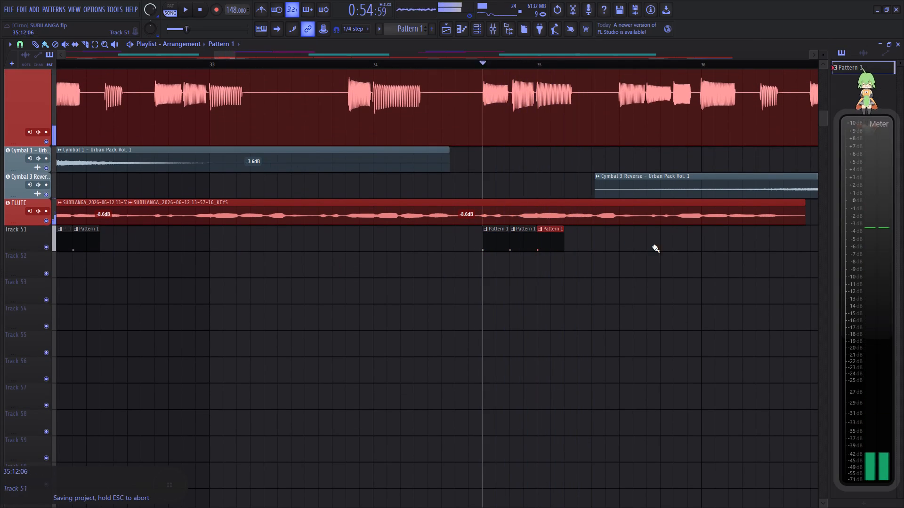
# Paint four consecutive Pattern 1 clips on Track 51 from the middle of bar 35 into bar 36.
pyautogui.press('space')
pyautogui.moveTo(621, 245); pyautogui.dragTo(706, 248)
# Restart playback shortly before bar 28 and save the project.
pyautogui.scroll(-12, 691, 68)
pyautogui.click(490, 58)
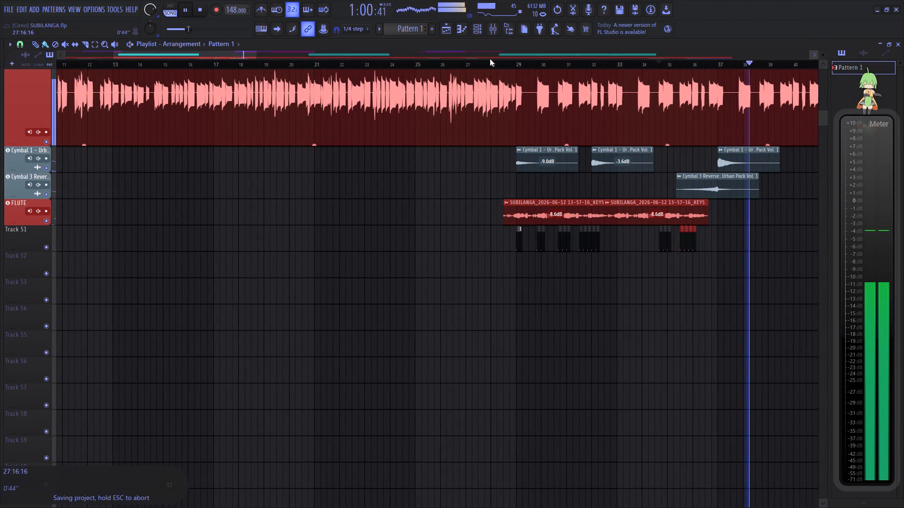
pyautogui.click(482, 63)
pyautogui.hotkey('ctrl', 's')
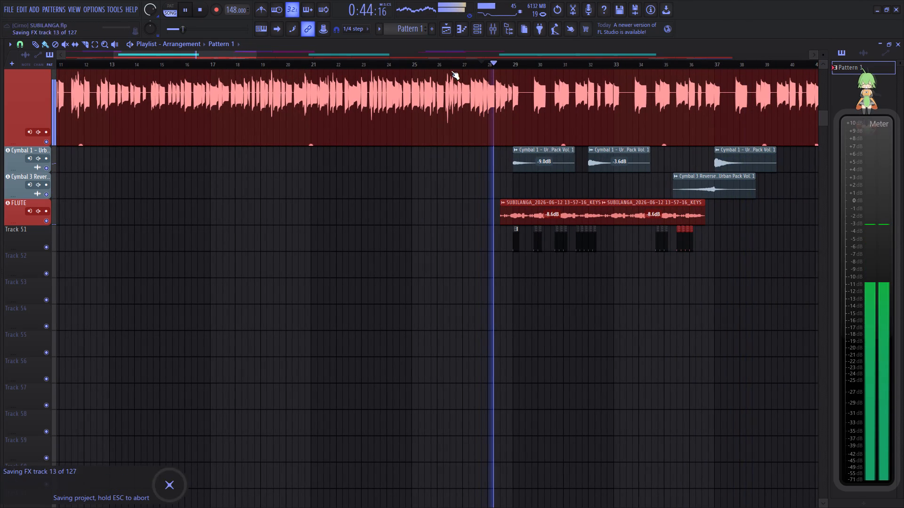
# Listen through the edited section up to about bar 38, checking the keys and pattern hits against the bass.
pyautogui.moveTo(234, 53); pyautogui.dragTo(256, 53)
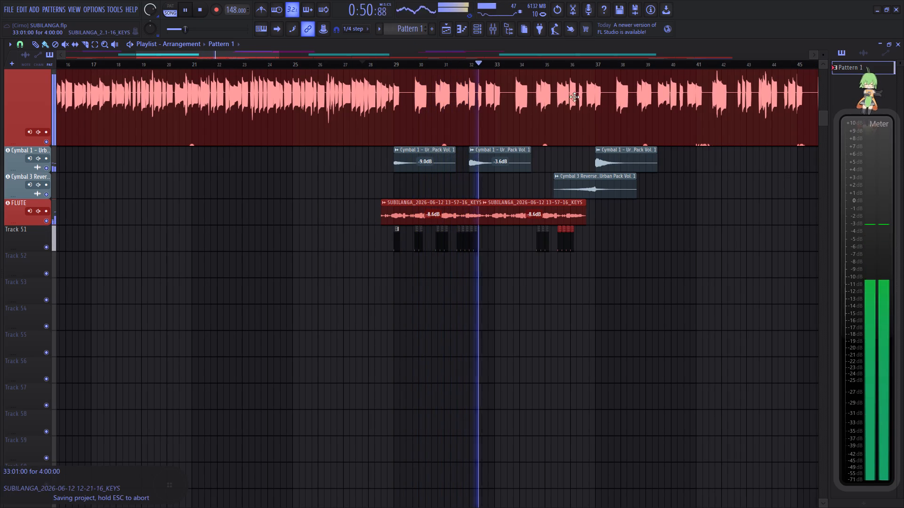
pyautogui.moveTo(224, 55); pyautogui.dragTo(262, 56)
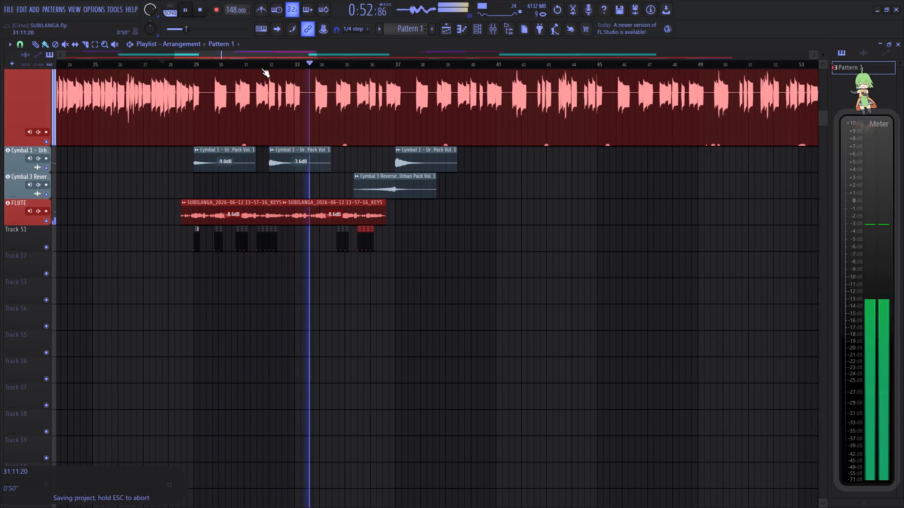
pyautogui.scroll(5, 322, 130)
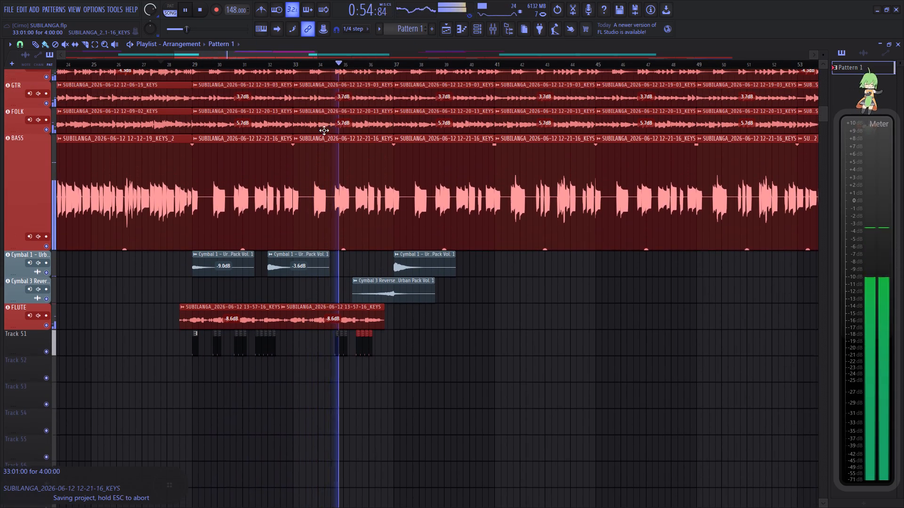
pyautogui.scroll(3, 324, 130)
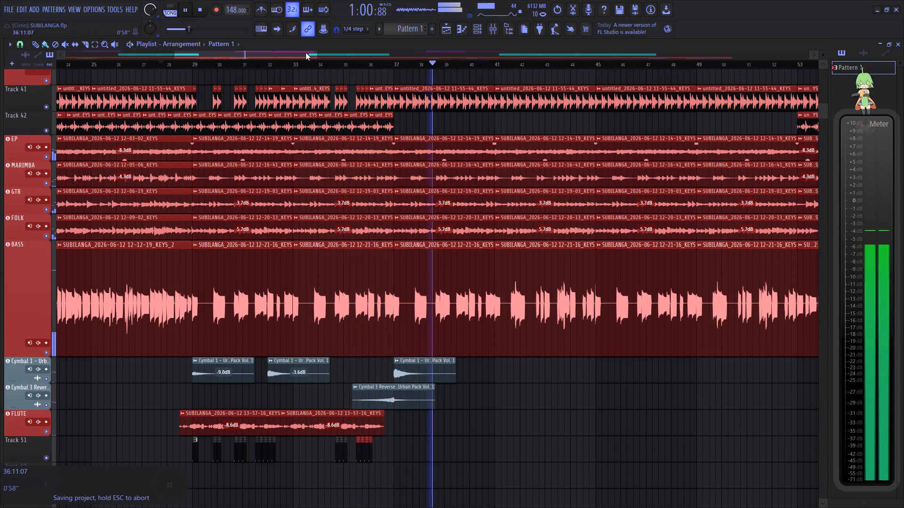
pyautogui.moveTo(304, 52); pyautogui.dragTo(324, 53)
# Save the project again.
pyautogui.click(11, 9)
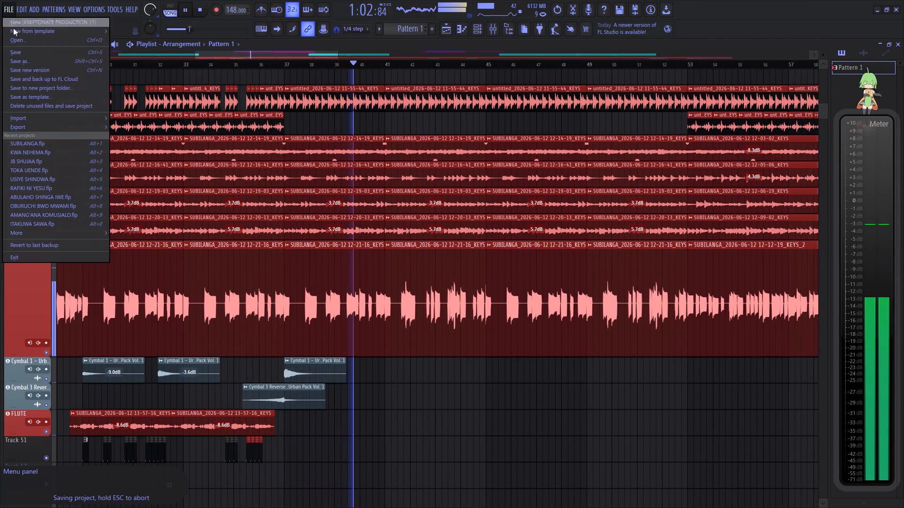
pyautogui.click(36, 53)
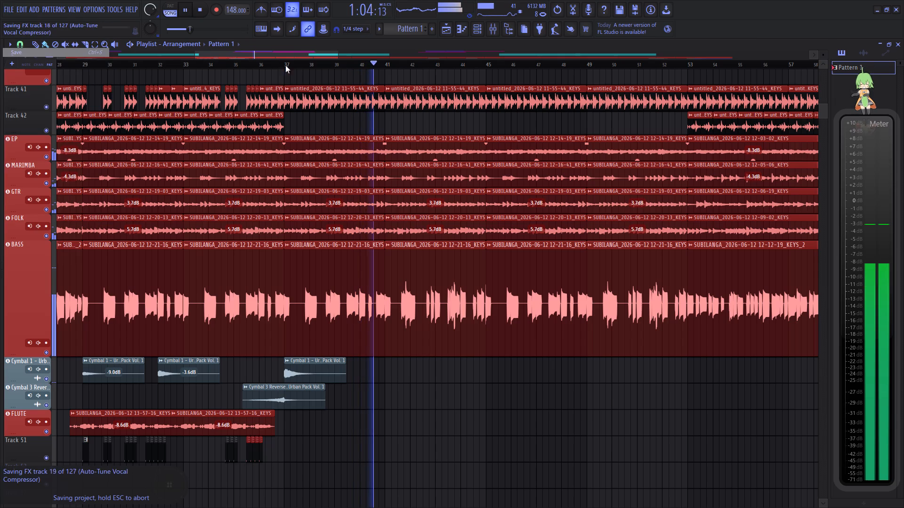
# Turn off the countdown before recording.
pyautogui.moveTo(294, 53); pyautogui.dragTo(355, 60)
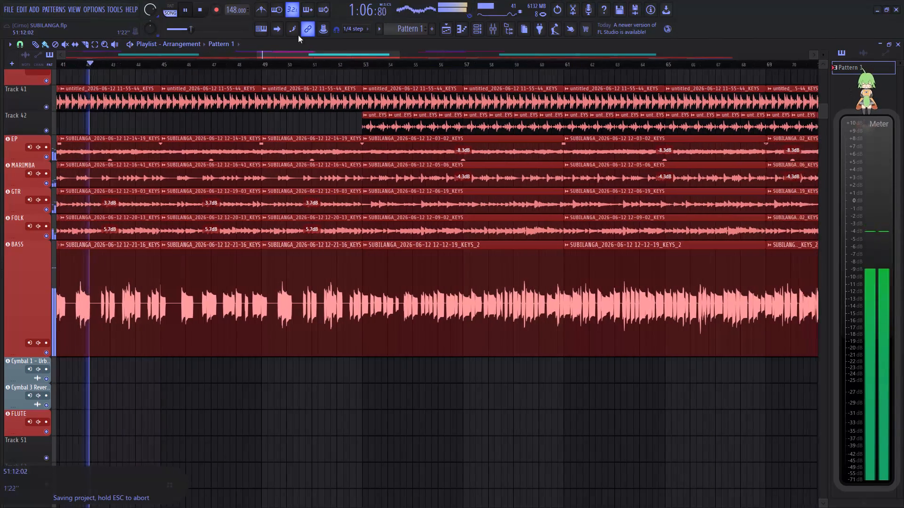
pyautogui.click(289, 8)
# Listen on through the arrangement to about bar 57, viewing the change of section at bar 53.
pyautogui.moveTo(301, 52); pyautogui.dragTo(282, 52)
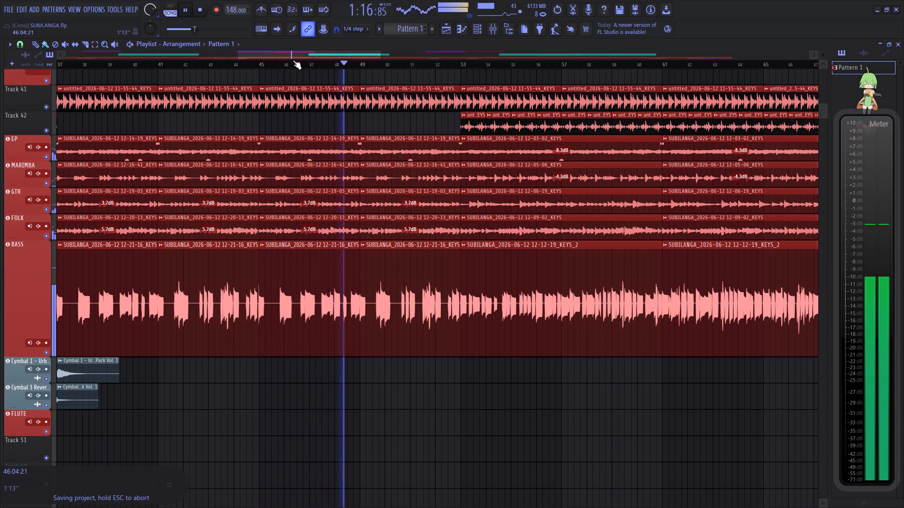
pyautogui.moveTo(314, 51); pyautogui.dragTo(344, 60)
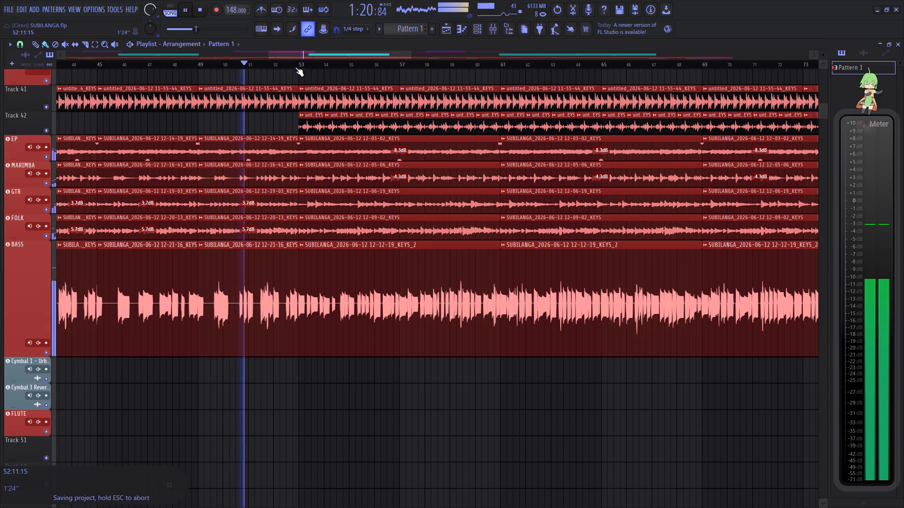
pyautogui.scroll(-2, 299, 67)
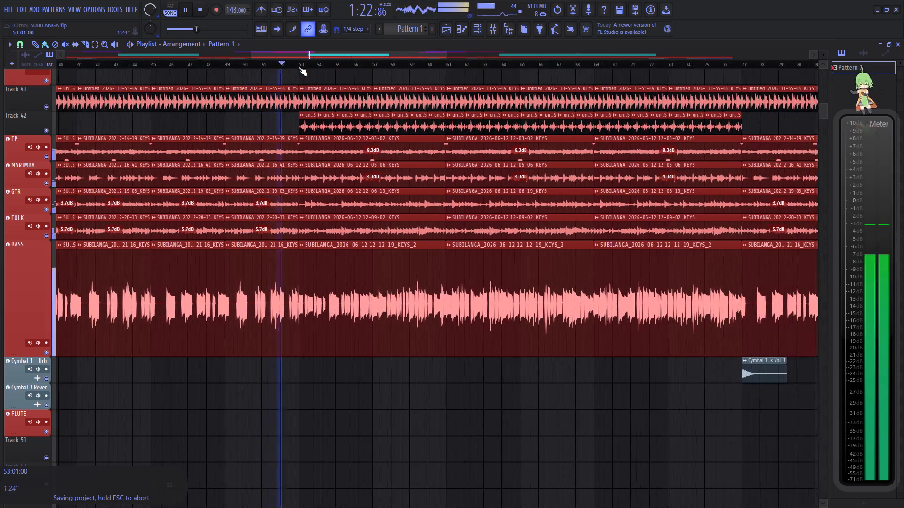
pyautogui.scroll(-1, 299, 67)
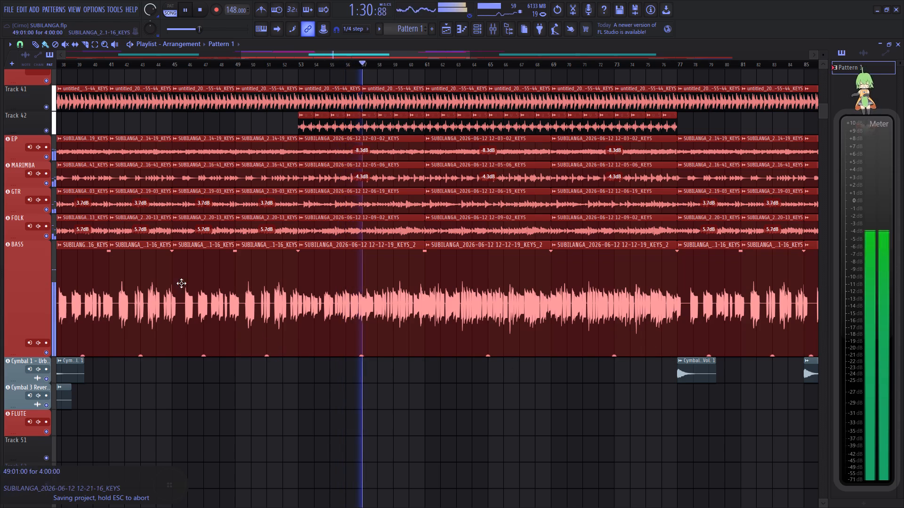
# Set the playlist's grid snapping to Beat.
pyautogui.click(22, 46)
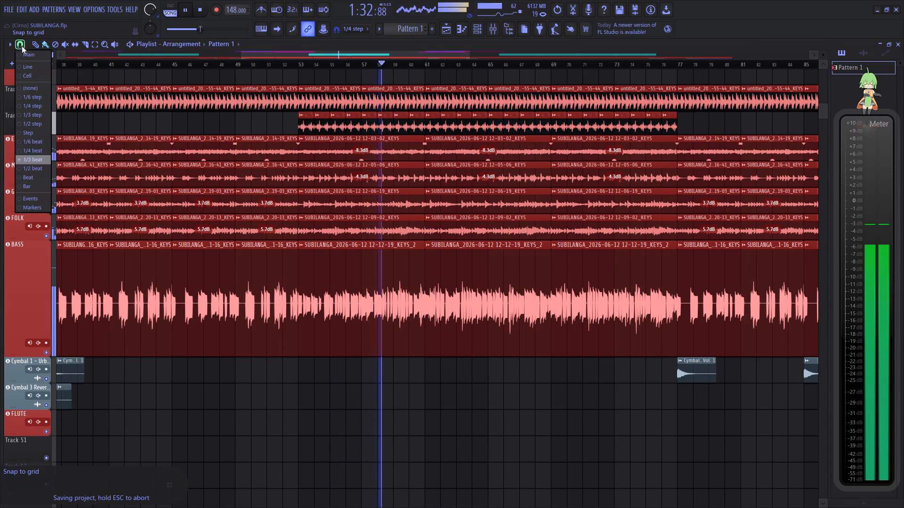
pyautogui.click(30, 176)
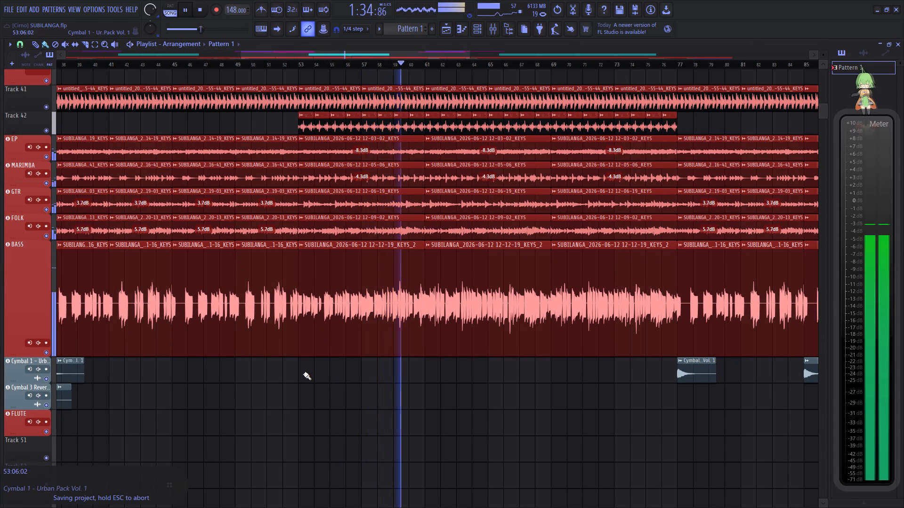
# Place a Cymbal 1 hit at bar 53 on its track and replay from the bar before it.
pyautogui.click(298, 373)
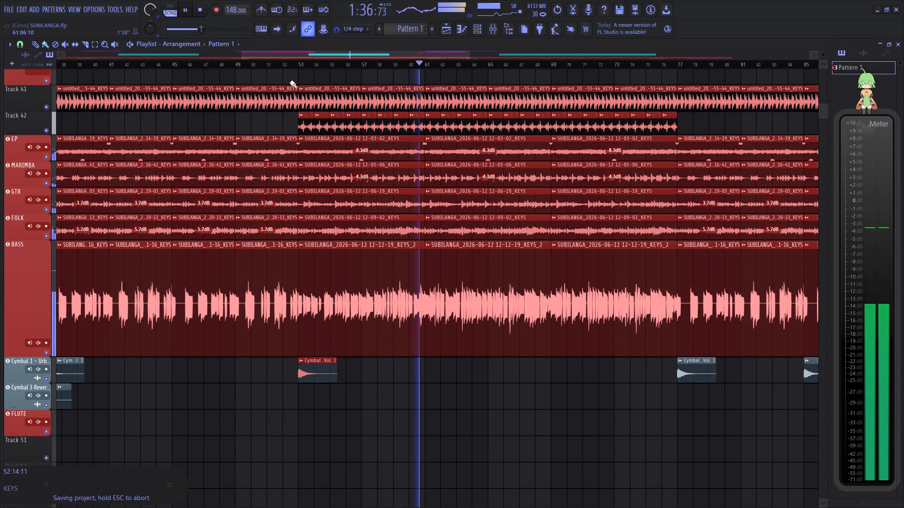
pyautogui.click(285, 63)
# Listen on through the arrangement to about bar 93, checking the section changes at bars 77, 85 and 93.
pyautogui.moveTo(345, 56); pyautogui.dragTo(367, 53)
pyautogui.click(367, 53)
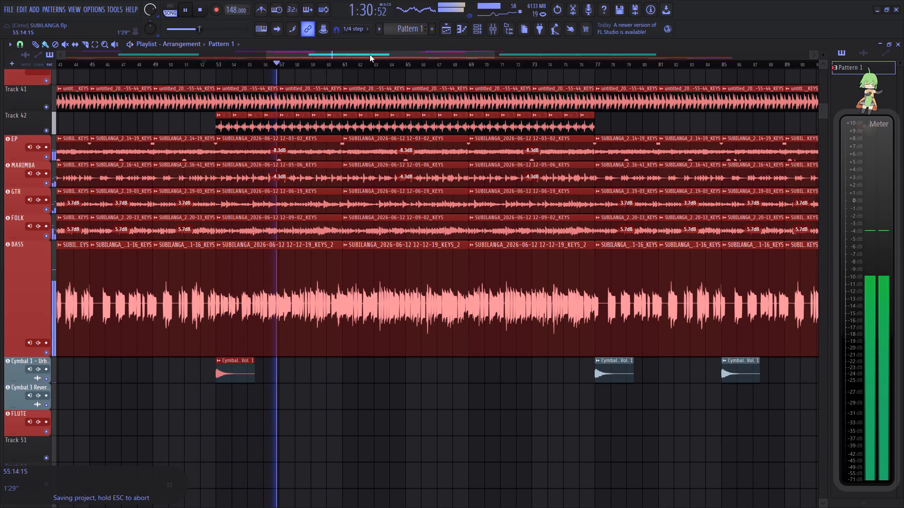
pyautogui.click(370, 55)
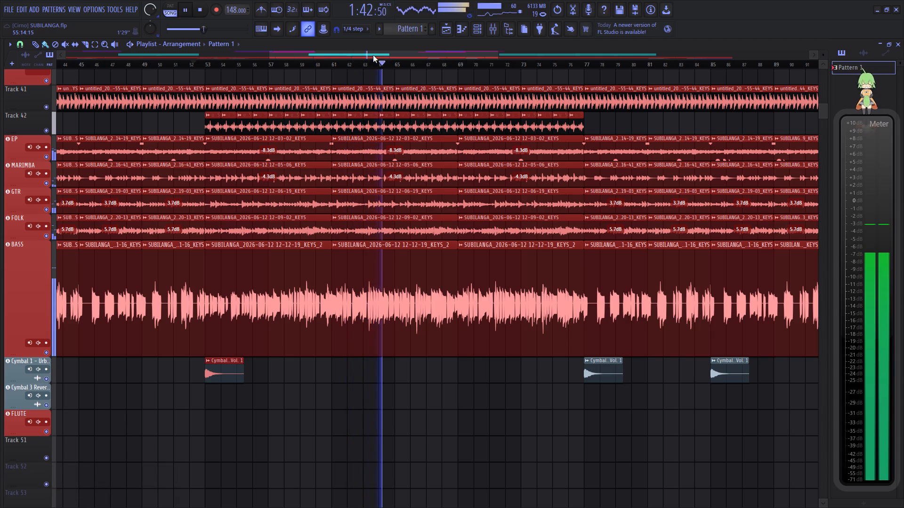
pyautogui.moveTo(373, 55); pyautogui.dragTo(397, 52)
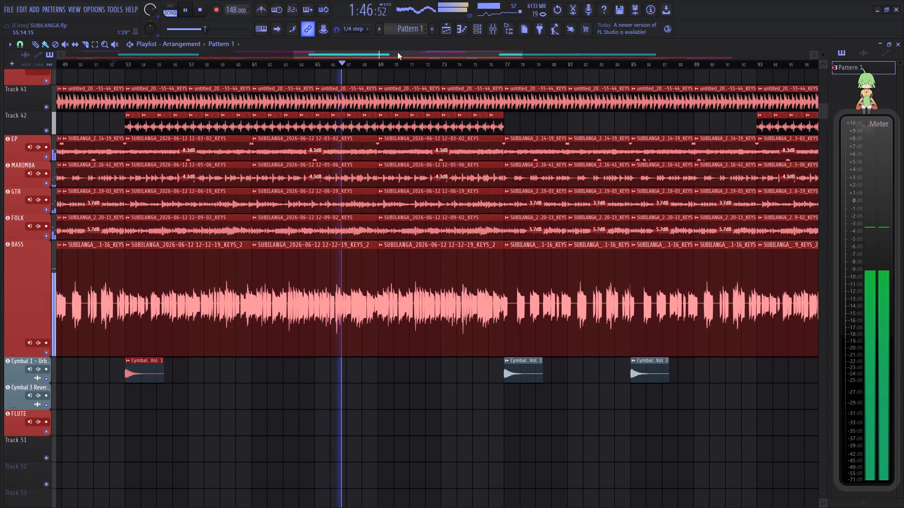
pyautogui.moveTo(397, 52); pyautogui.dragTo(424, 58)
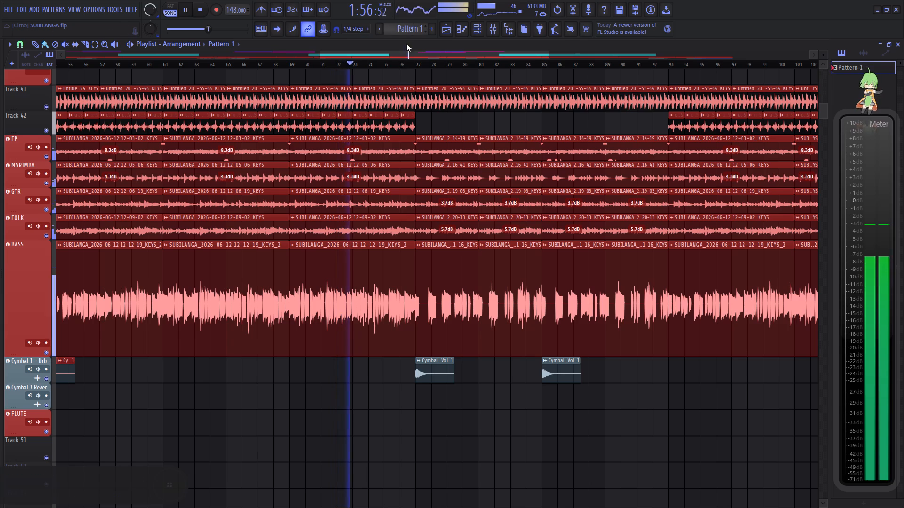
pyautogui.moveTo(419, 53); pyautogui.dragTo(435, 53)
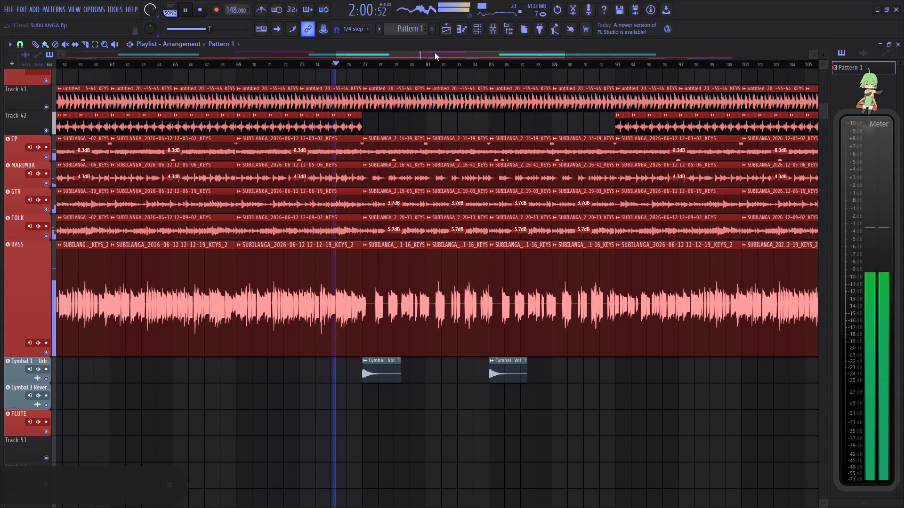
pyautogui.moveTo(435, 53); pyautogui.dragTo(443, 51)
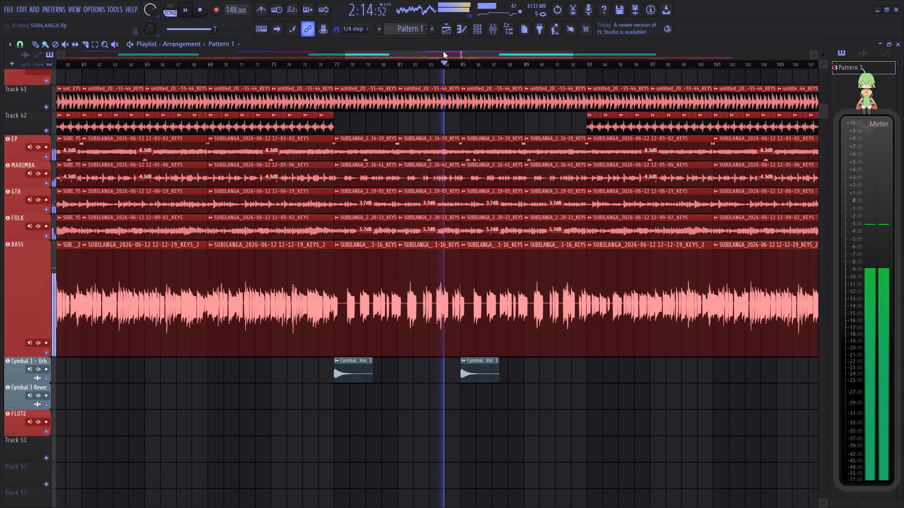
pyautogui.moveTo(443, 54); pyautogui.dragTo(452, 54)
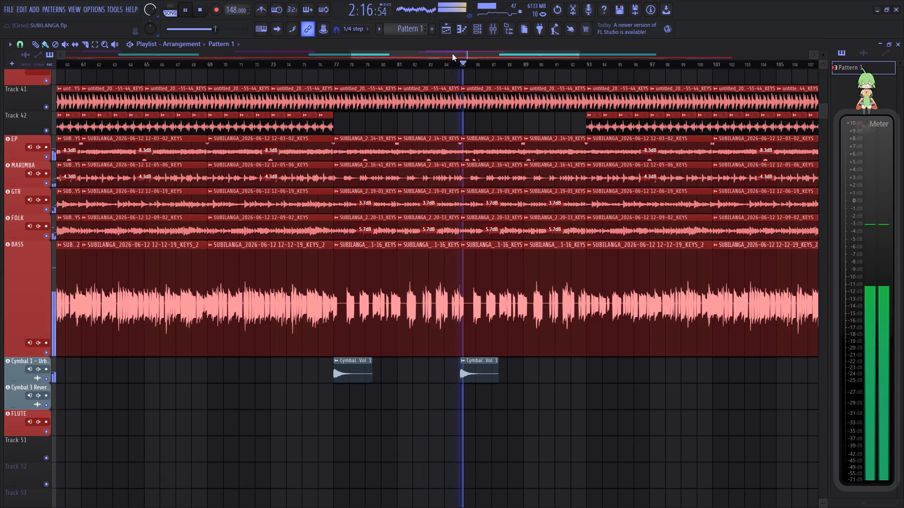
pyautogui.moveTo(452, 54); pyautogui.dragTo(469, 54)
pyautogui.moveTo(469, 54); pyautogui.dragTo(483, 51)
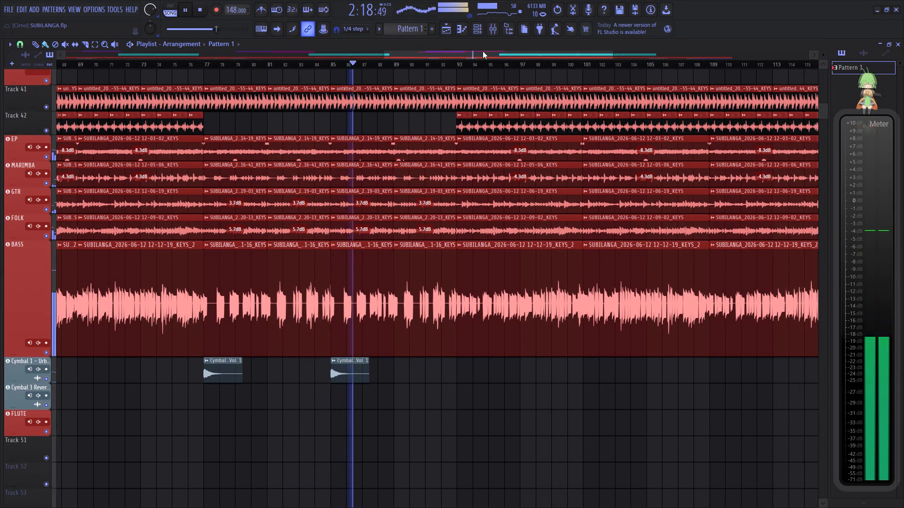
pyautogui.click(482, 52)
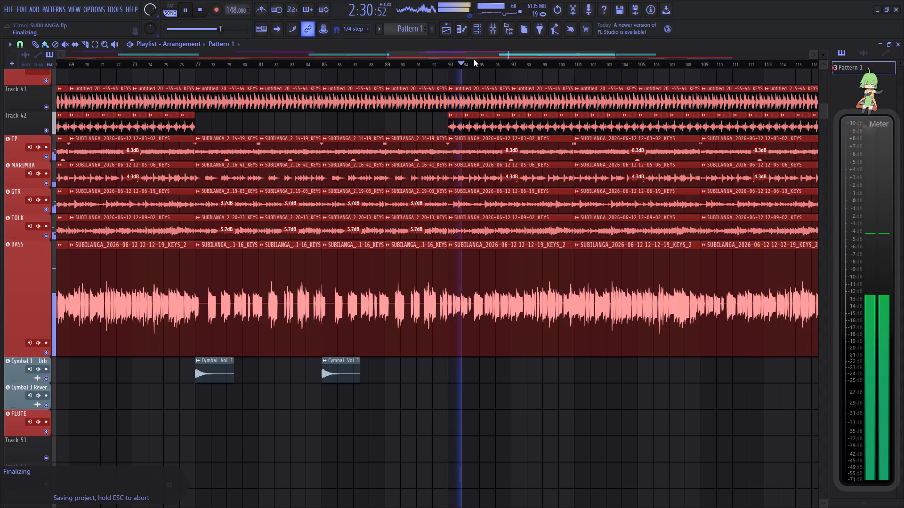
# Replay bars 91 to 93 repeatedly, comparing the Track 41 keys with the bass accents leading into bar 93.
pyautogui.click(410, 66)
pyautogui.scroll(4, 432, 64)
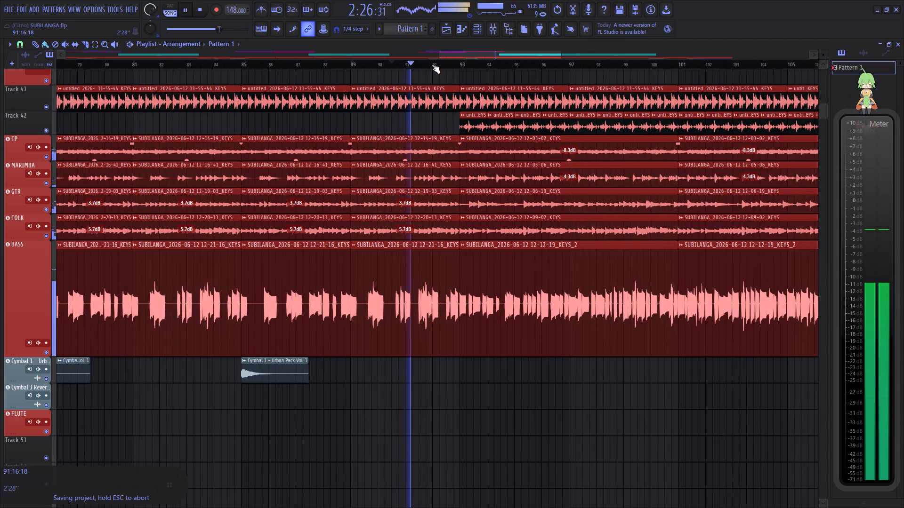
pyautogui.scroll(9, 432, 64)
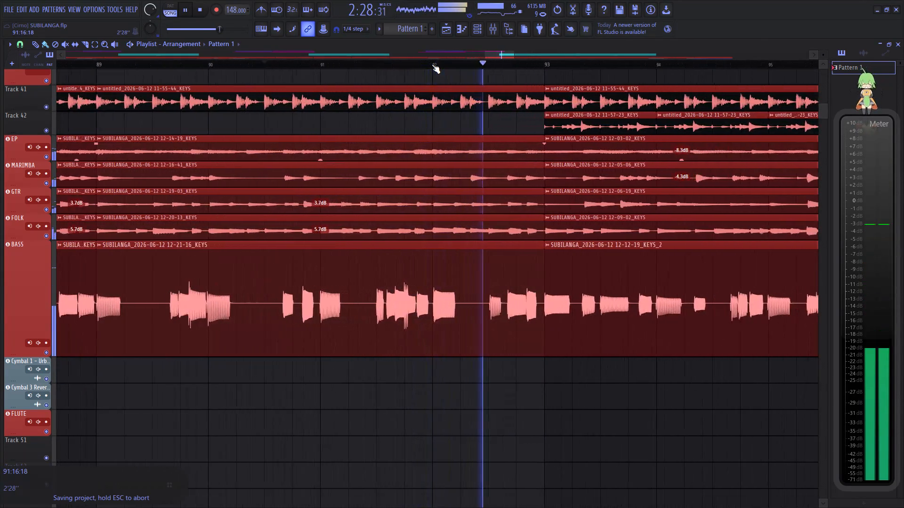
pyautogui.scroll(5, 432, 64)
pyautogui.press('space')
pyautogui.press('space')
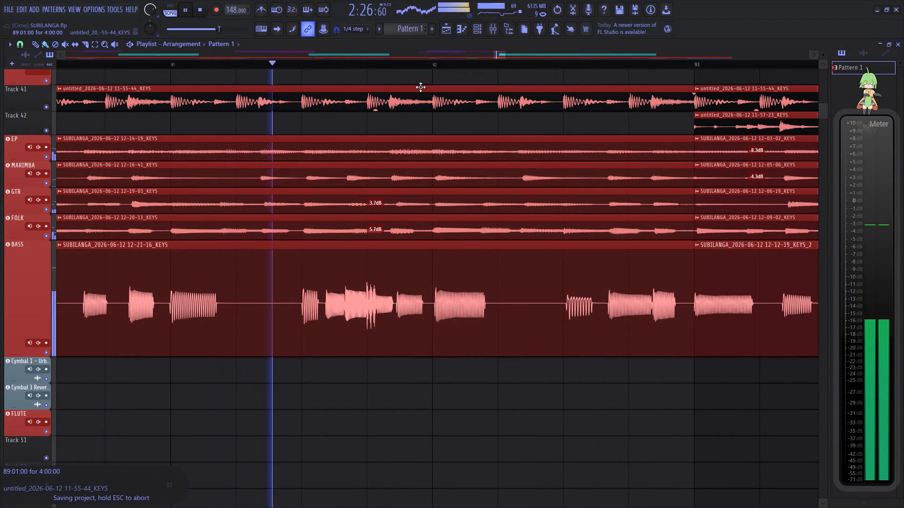
pyautogui.press('space')
pyautogui.press('space')
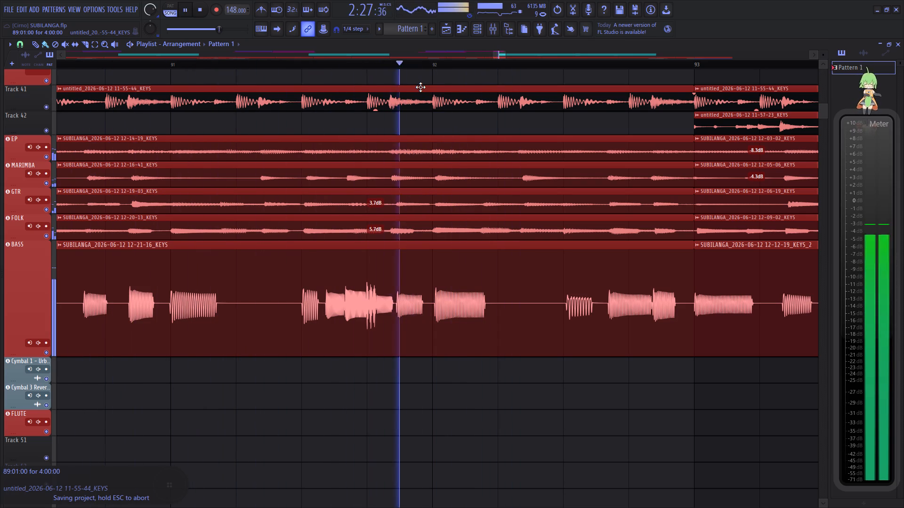
pyautogui.press('space')
pyautogui.press('space')
pyautogui.scroll(5, 411, 110)
pyautogui.scroll(1, 379, 133)
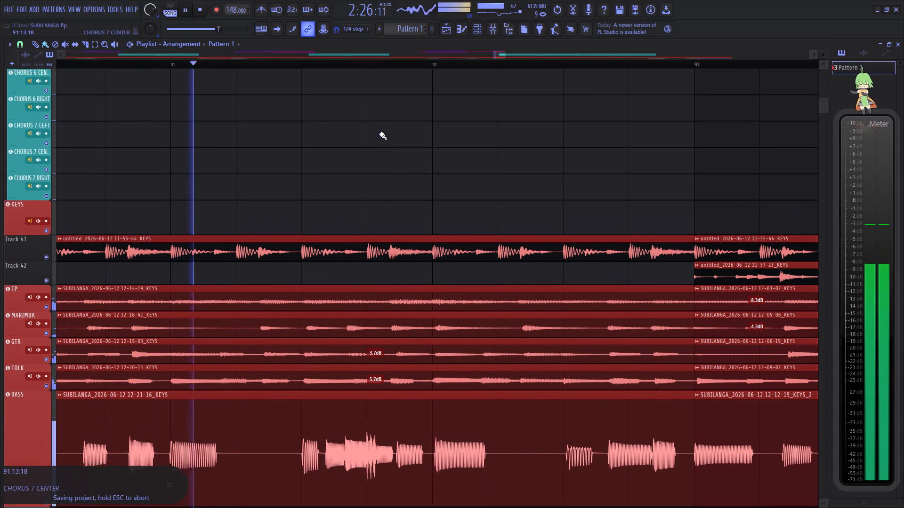
pyautogui.scroll(-4, 379, 133)
pyautogui.press('space')
pyautogui.press('space')
# Set the playlist's grid snapping to 1/3 beat.
pyautogui.click(86, 46)
pyautogui.press('space')
pyautogui.press('space')
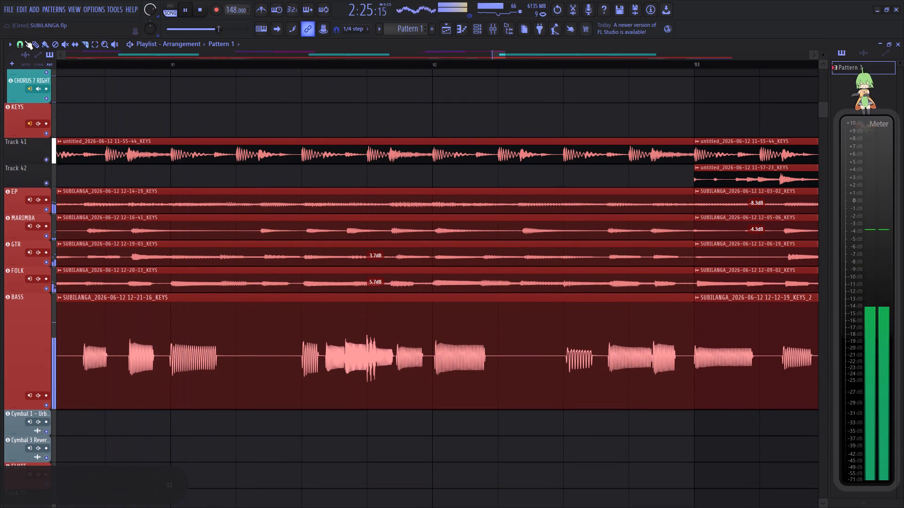
pyautogui.click(22, 41)
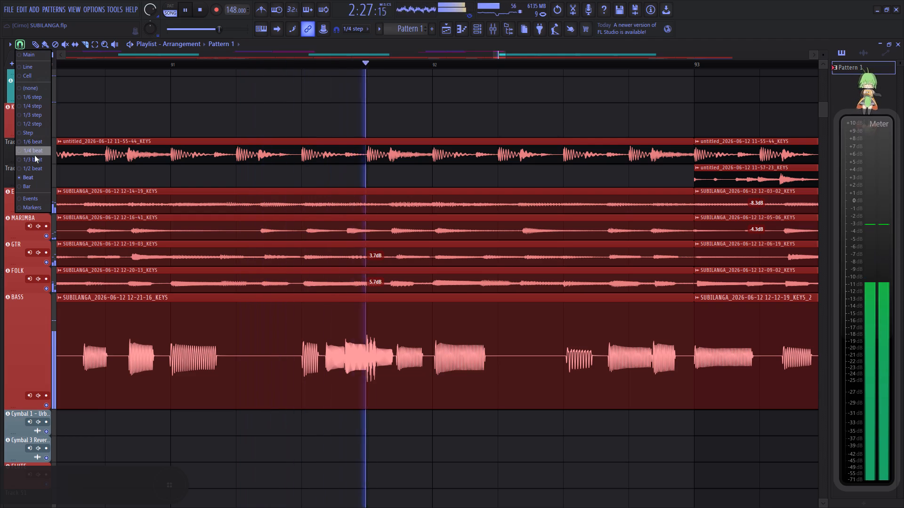
pyautogui.press('space')
pyautogui.press('space')
pyautogui.press('space')
pyautogui.click(34, 162)
# Slice the Track 41 keys clip at beat 3 of bar 91, keep two-thirds of a beat, and delete the rest up to bar 92.
pyautogui.press('space')
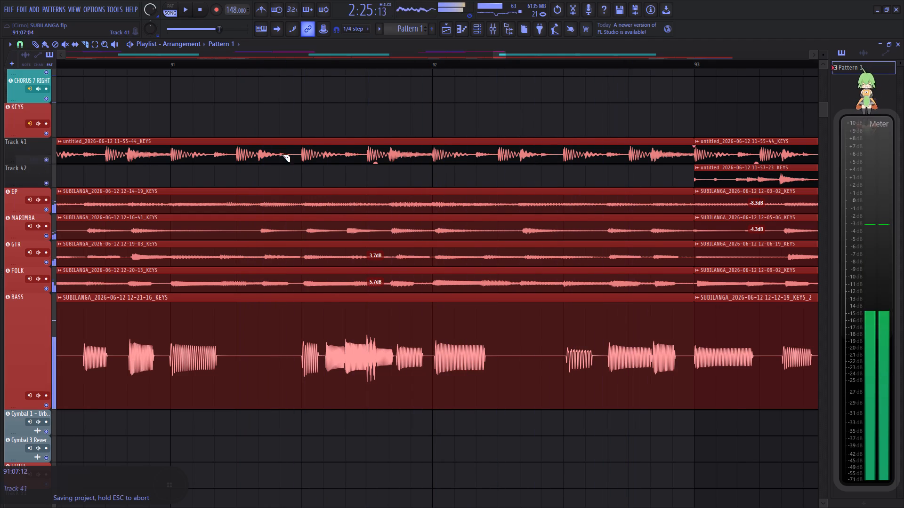
pyautogui.press('space')
pyautogui.click(299, 157)
pyautogui.click(347, 160)
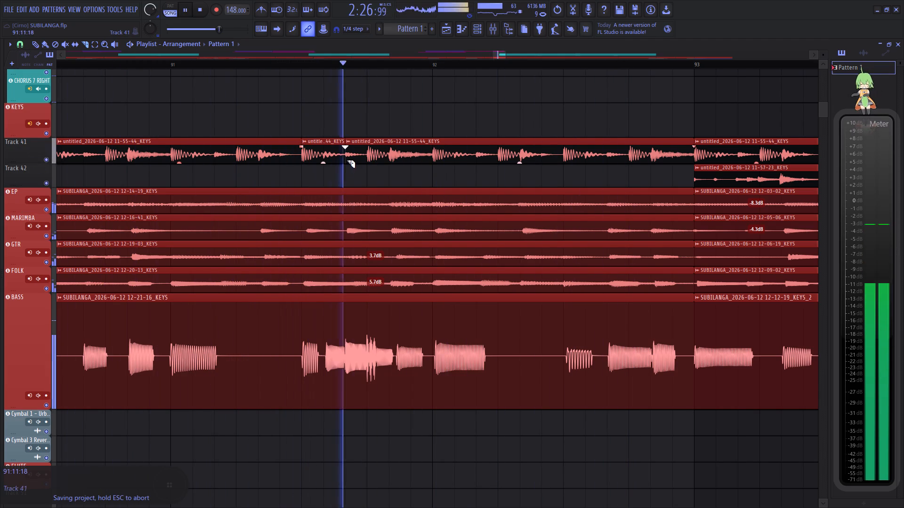
pyautogui.press('space')
pyautogui.press('space')
pyautogui.press('space')
pyautogui.press('space')
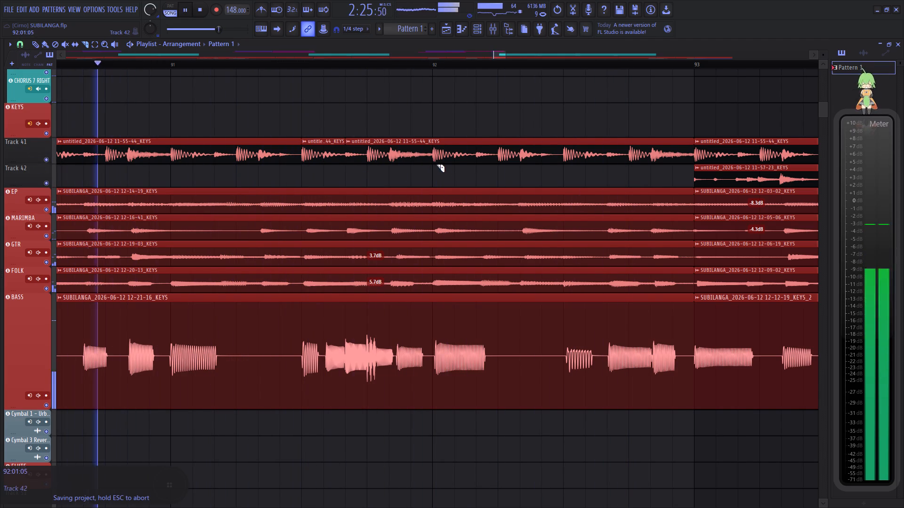
pyautogui.rightClick(435, 164)
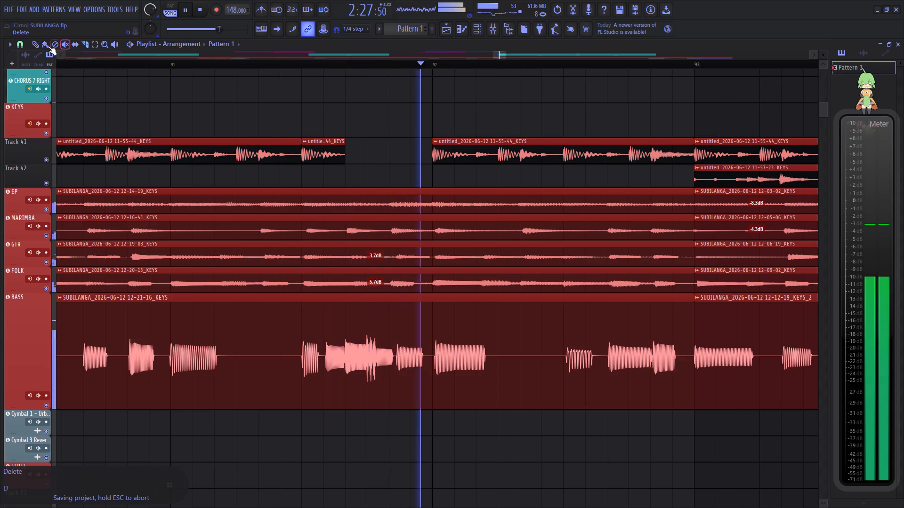
# Copy the short Track 41 keys slice onto beat 4 of bar 91 and replay the transition.
pyautogui.click(48, 46)
pyautogui.press('space')
pyautogui.press('space')
pyautogui.click(326, 151)
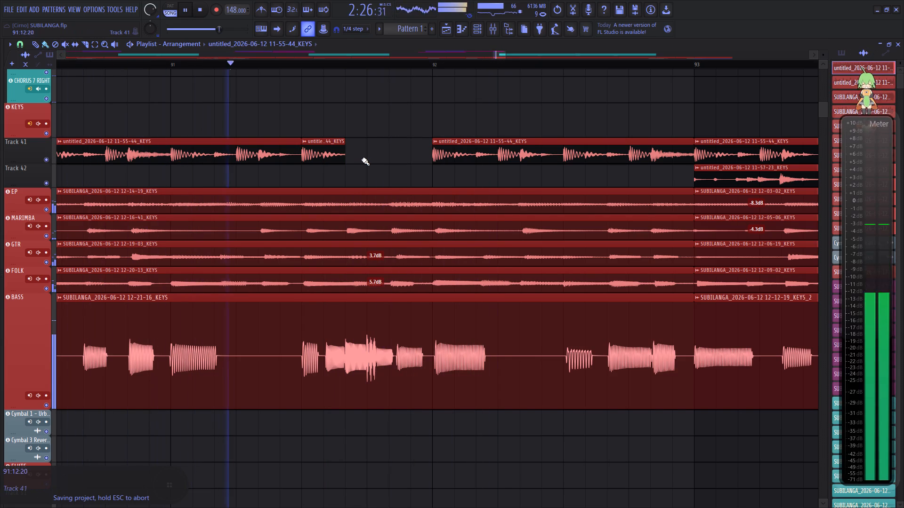
pyautogui.click(359, 154)
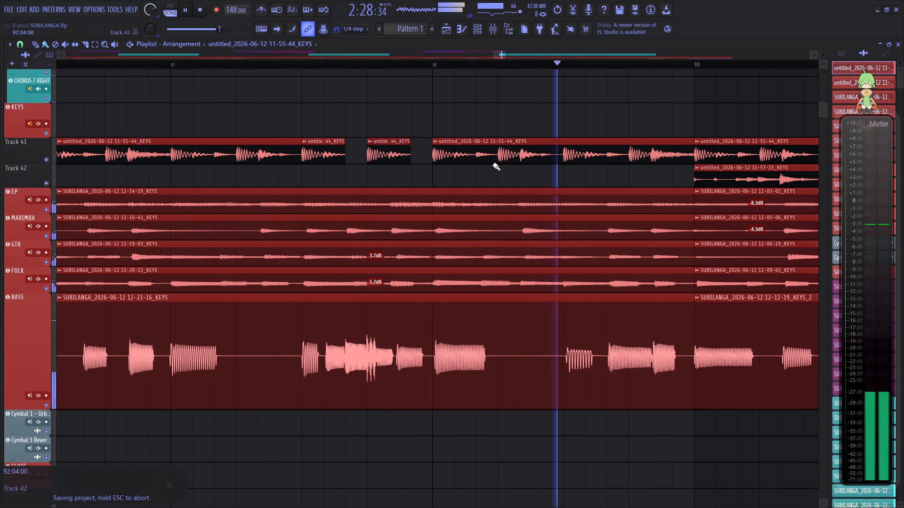
pyautogui.press('space')
pyautogui.press('space')
# Slice the Track 41 keys two-thirds of a beat into bar 92 and mute the remainder up to bar 93.
pyautogui.click(87, 47)
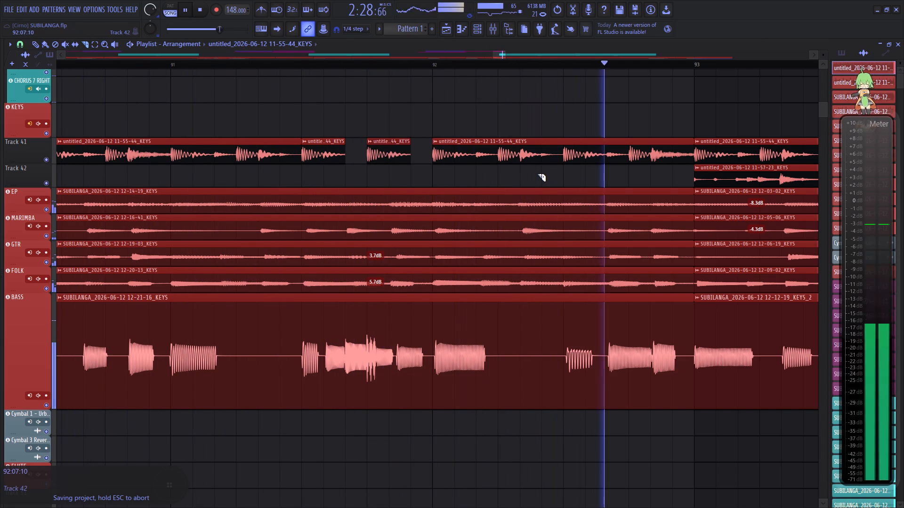
pyautogui.press('space')
pyautogui.press('space')
pyautogui.click(477, 153)
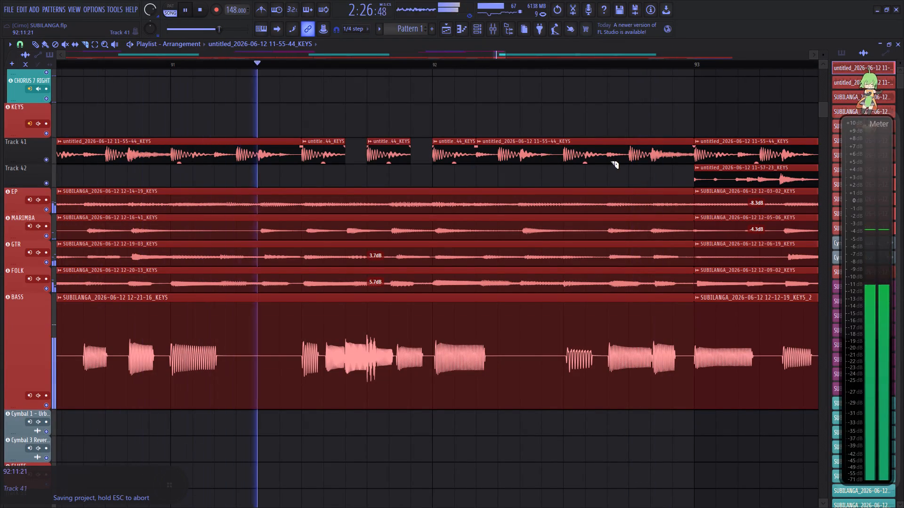
pyautogui.press('space')
pyautogui.press('space')
pyautogui.click(69, 43)
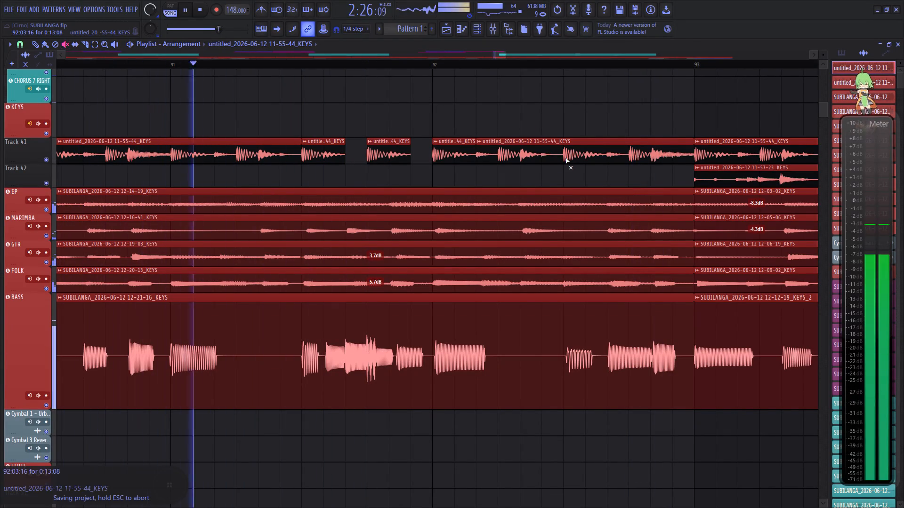
pyautogui.click(565, 158)
pyautogui.press('space')
pyautogui.press('space')
pyautogui.click(48, 46)
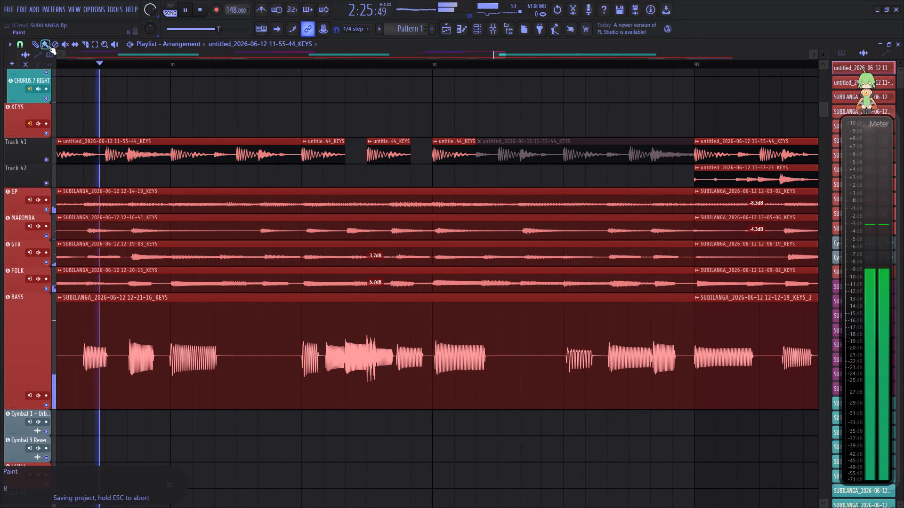
pyautogui.click(744, 180)
pyautogui.moveTo(652, 178); pyautogui.dragTo(387, 179)
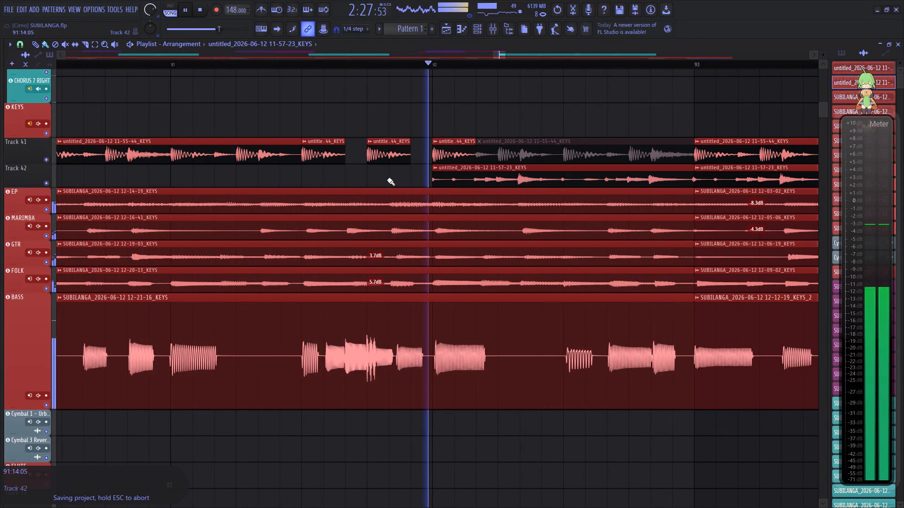
pyautogui.moveTo(387, 179); pyautogui.dragTo(387, 180)
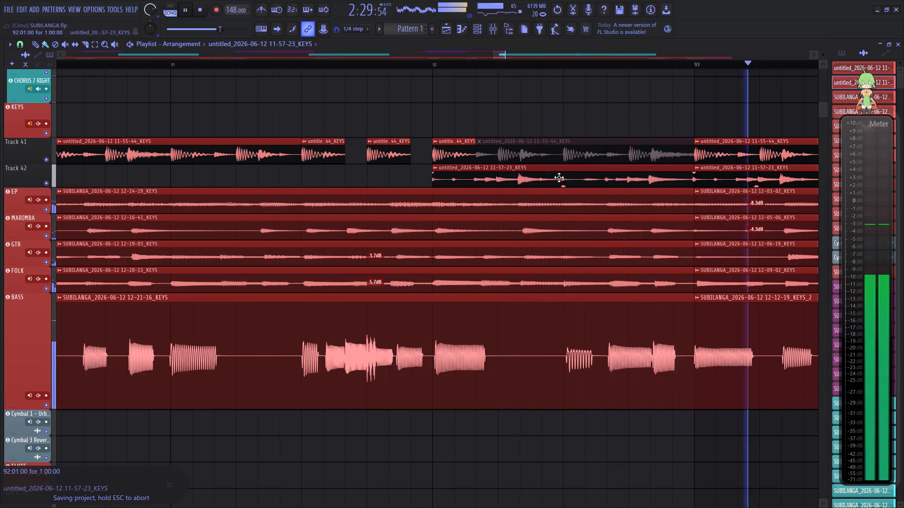
pyautogui.press('space')
pyautogui.press('space')
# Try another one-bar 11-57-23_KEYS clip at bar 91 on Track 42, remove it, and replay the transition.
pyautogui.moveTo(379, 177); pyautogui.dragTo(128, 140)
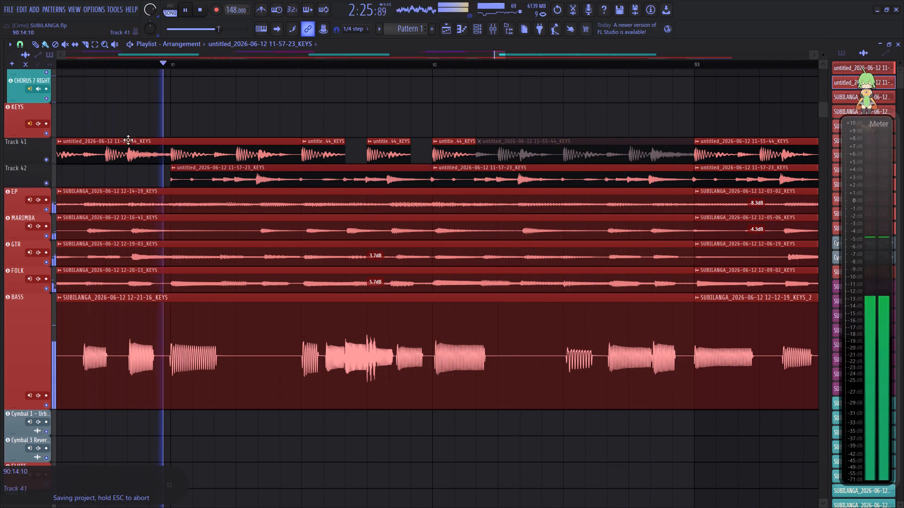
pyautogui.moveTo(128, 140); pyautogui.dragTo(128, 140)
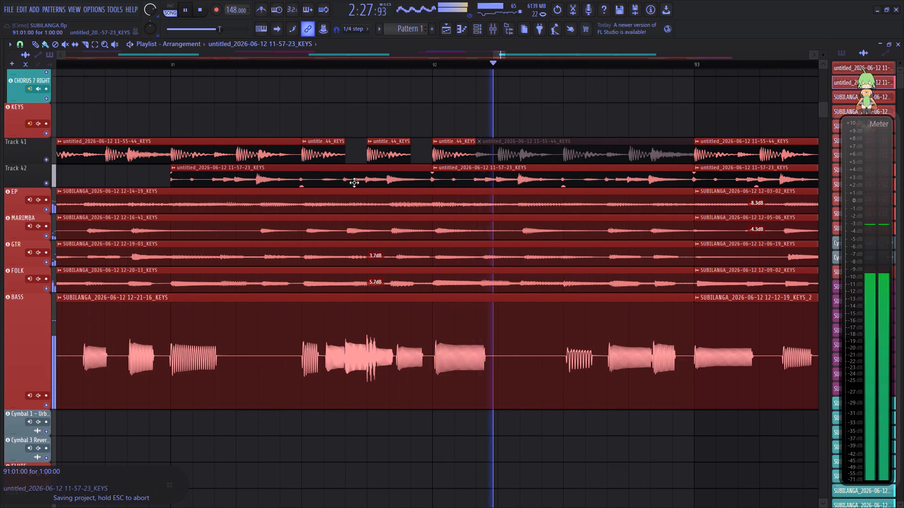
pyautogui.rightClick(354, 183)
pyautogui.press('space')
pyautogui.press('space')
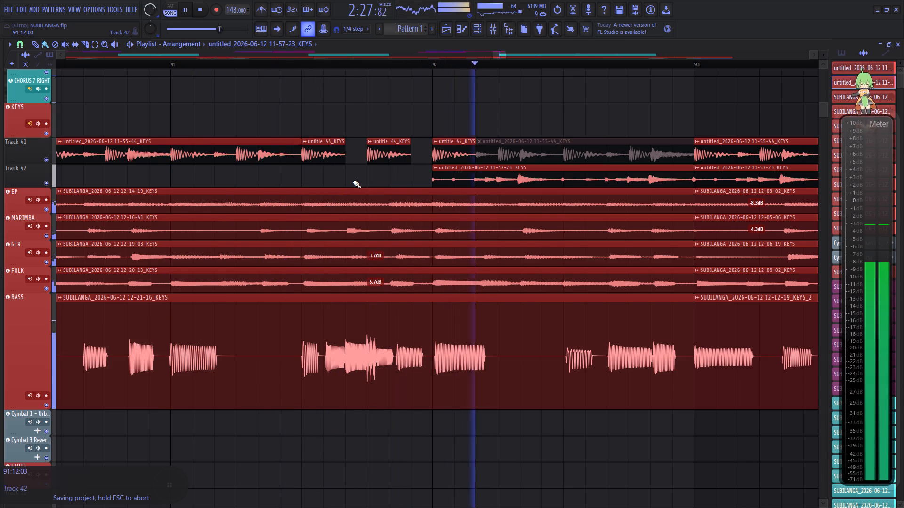
# Slice the three short Track 41 keys clips across bars 91 and 92 down to about one-third of a beat each and replay the transition.
pyautogui.press('space')
pyautogui.press('space')
pyautogui.click(86, 47)
pyautogui.press('space')
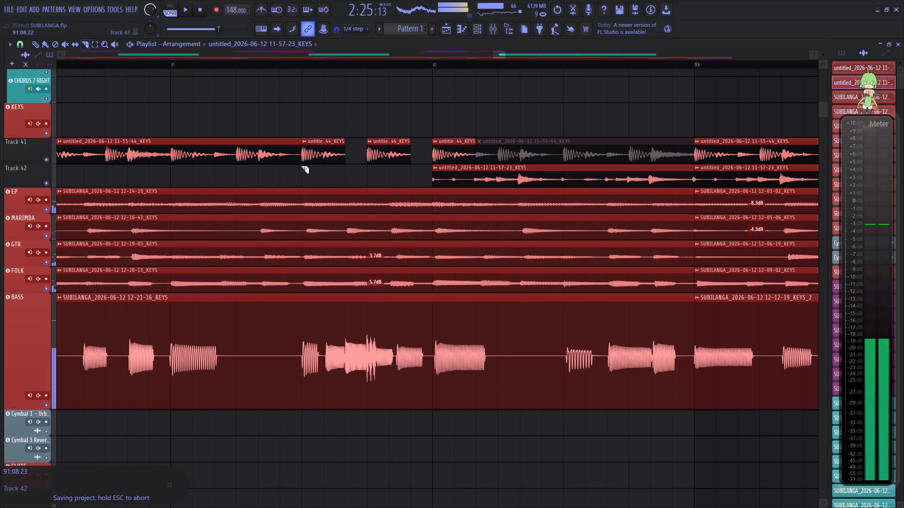
pyautogui.press('space')
pyautogui.rightClick(325, 156)
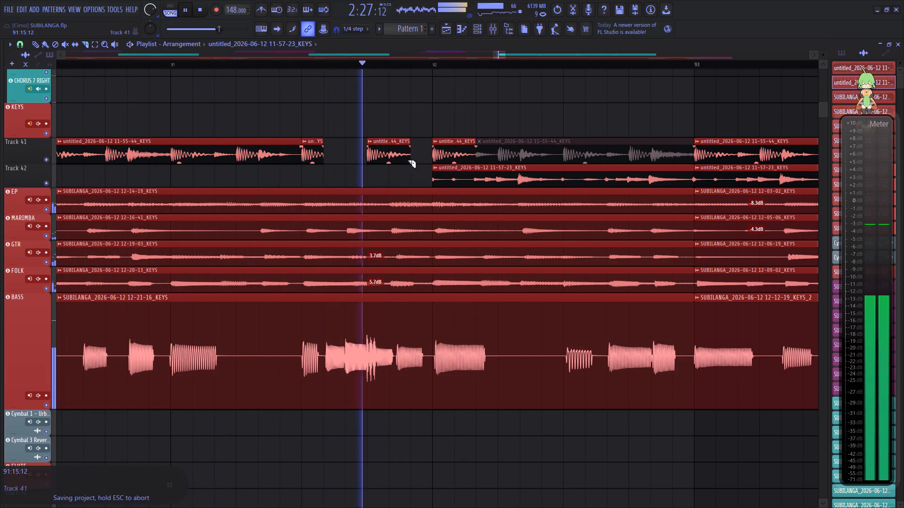
pyautogui.rightClick(391, 161)
pyautogui.press('space')
pyautogui.press('space')
pyautogui.rightClick(389, 148)
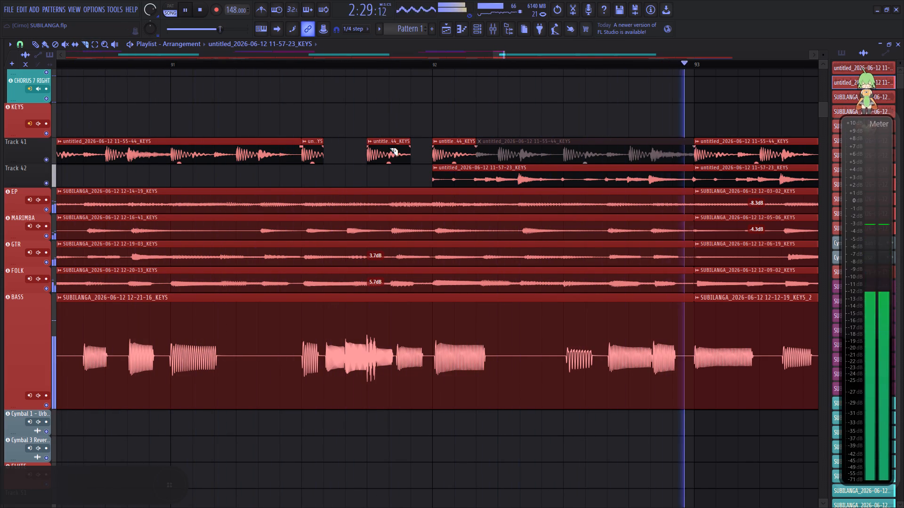
pyautogui.press('space')
pyautogui.press('space')
pyautogui.rightClick(389, 148)
pyautogui.rightClick(454, 154)
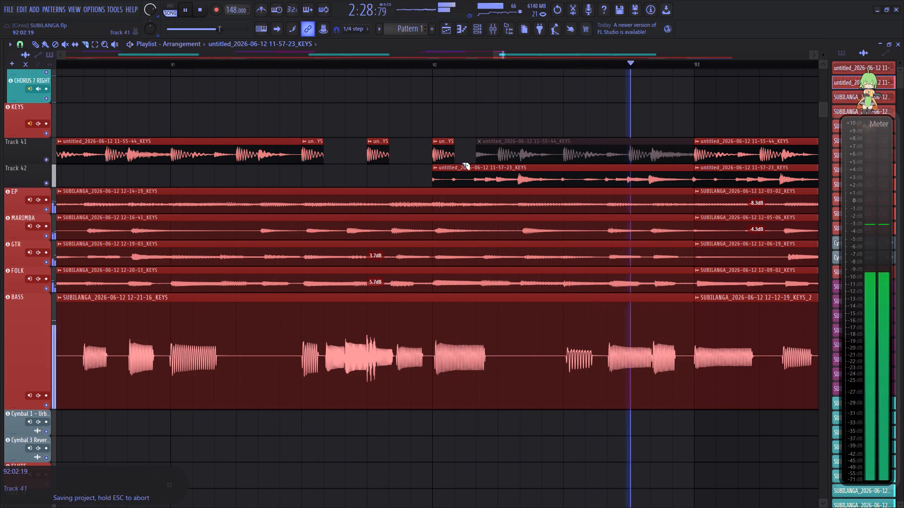
pyautogui.press('space')
pyautogui.press('space')
pyautogui.click(43, 47)
pyautogui.press('space')
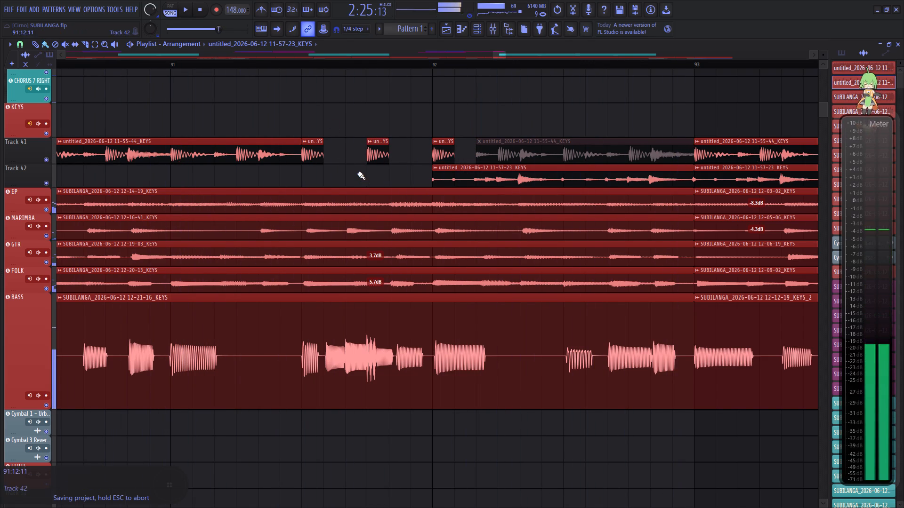
# Copy the Track 51 Pattern 1 clip near bar 35 onto beats 3 and 4 of bar 91 and the start of bar 92, and replay.
pyautogui.scroll(-4, 355, 170)
pyautogui.scroll(-3, 359, 67)
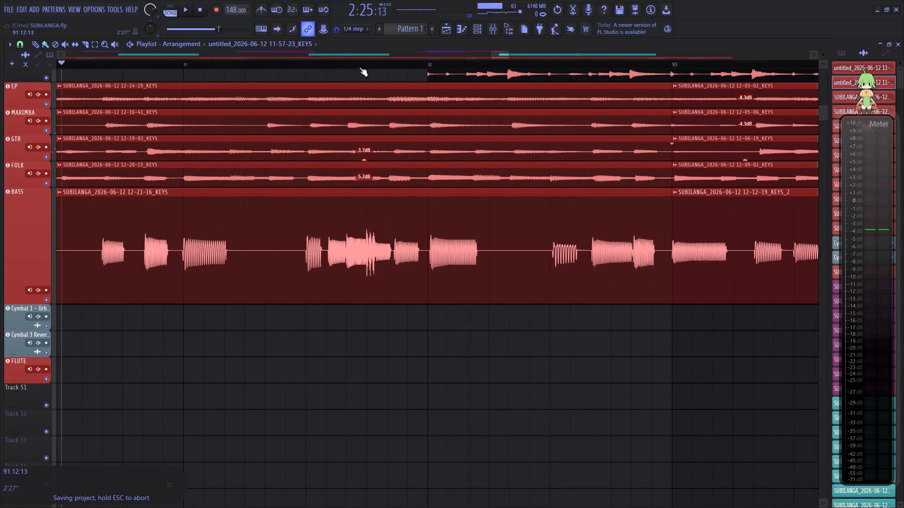
pyautogui.scroll(-17, 359, 67)
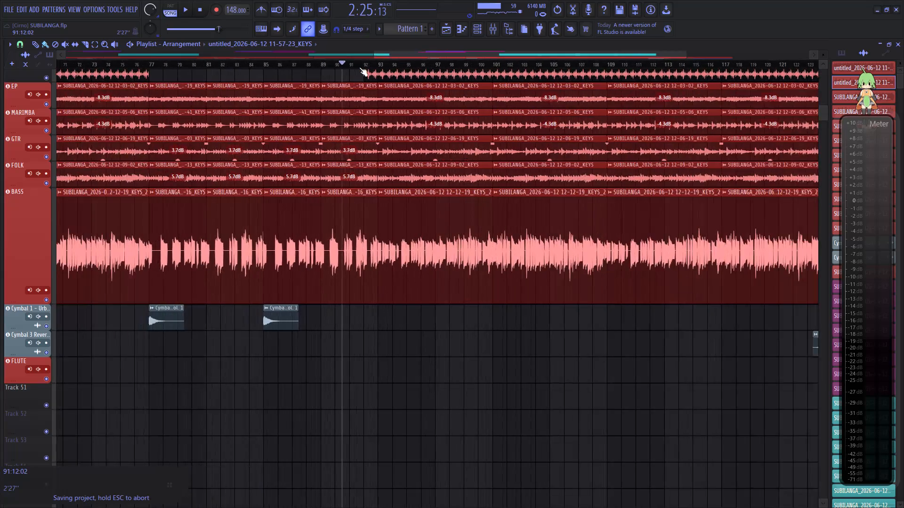
pyautogui.scroll(-7, 359, 67)
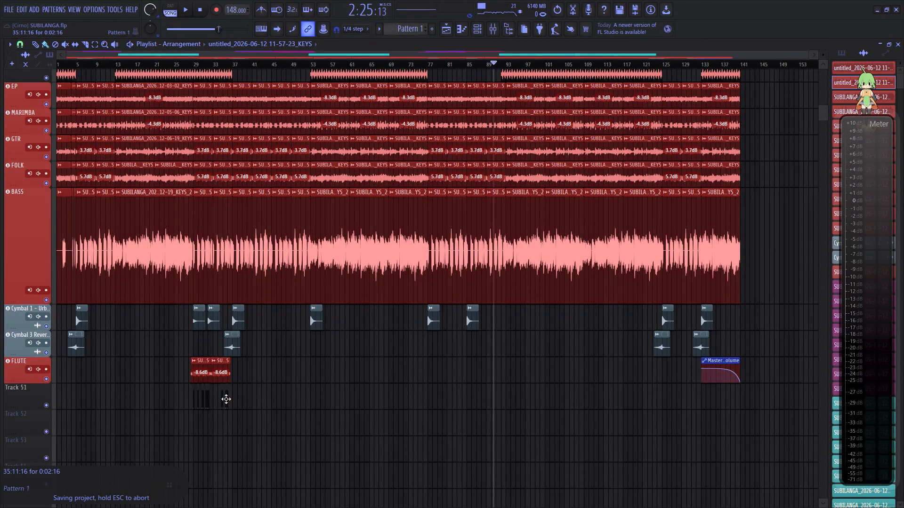
pyautogui.click(226, 399)
pyautogui.press('space')
pyautogui.scroll(3, 520, 62)
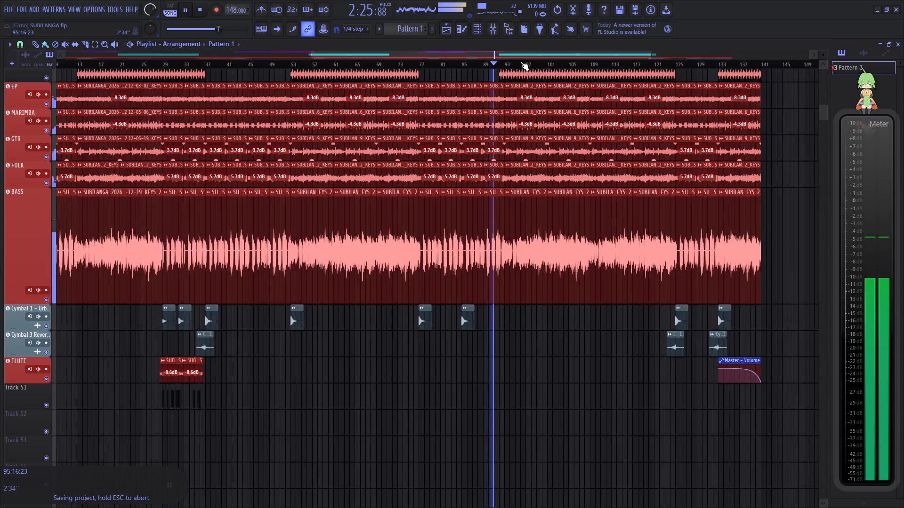
pyautogui.scroll(13, 520, 62)
pyautogui.press('space')
pyautogui.press('space')
pyautogui.press('space')
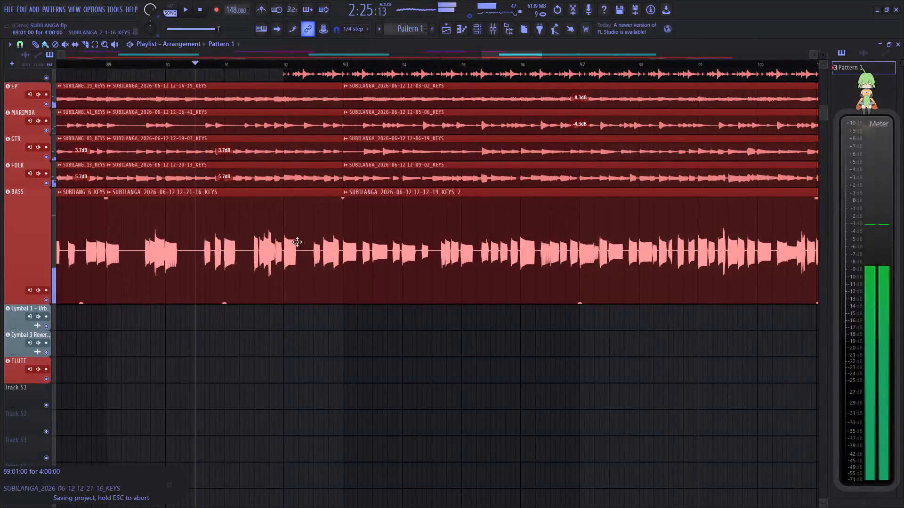
pyautogui.press('space')
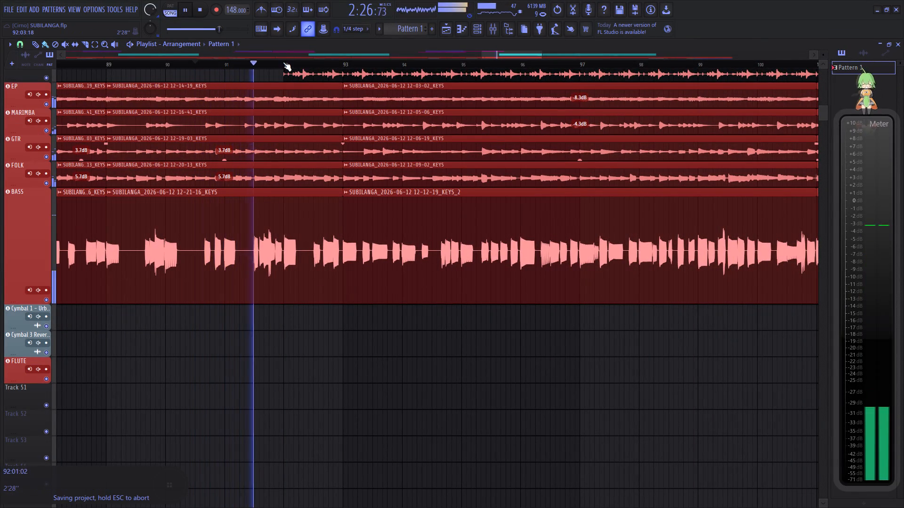
pyautogui.press('space')
pyautogui.scroll(4, 282, 64)
pyautogui.press('space')
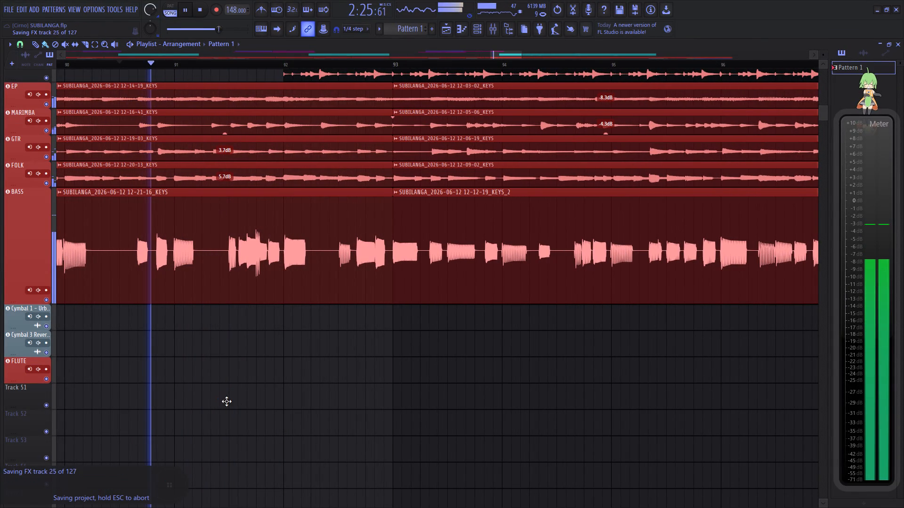
pyautogui.press('space')
pyautogui.press('space')
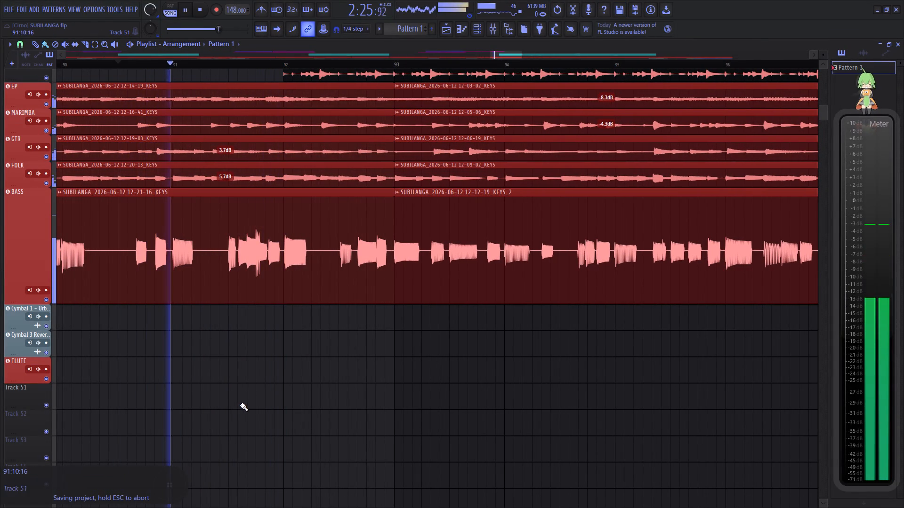
pyautogui.press('space')
pyautogui.press('space')
pyautogui.click(229, 400)
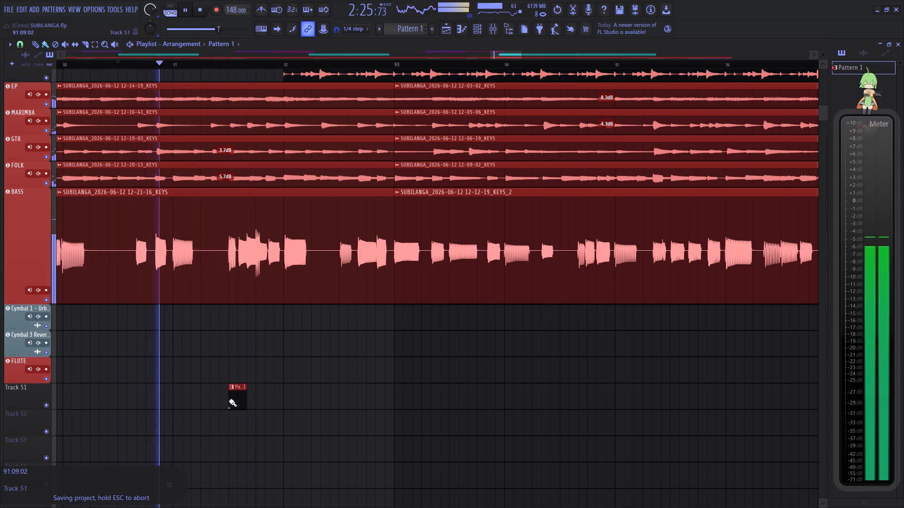
pyautogui.press('space')
pyautogui.click(256, 401)
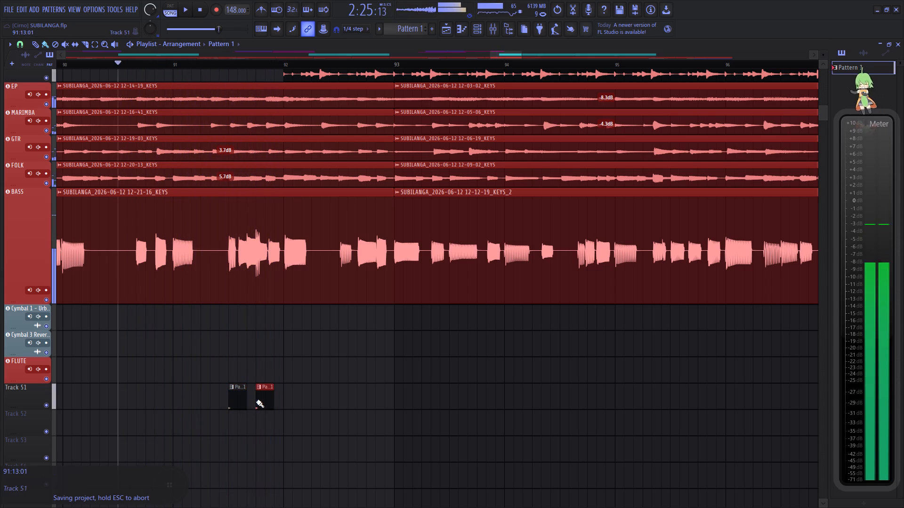
pyautogui.press('space')
pyautogui.click(282, 404)
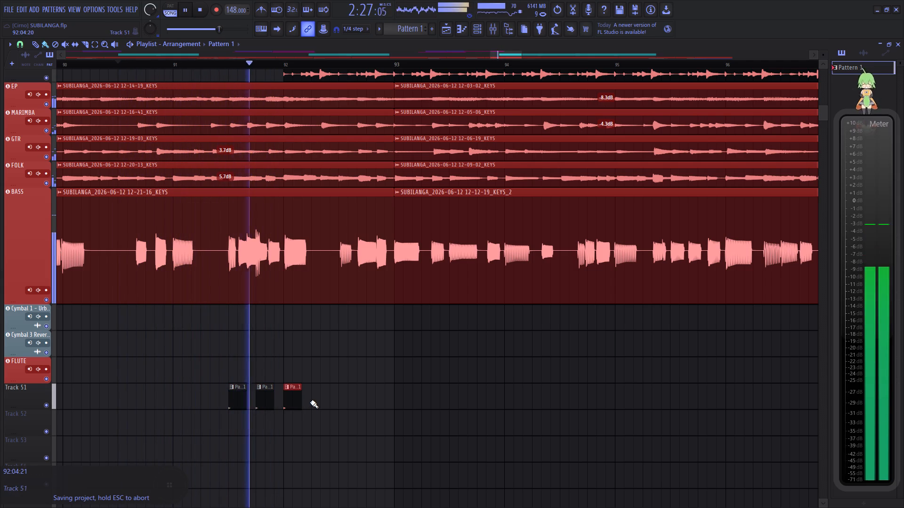
pyautogui.scroll(8, 311, 402)
pyautogui.scroll(-5, 311, 402)
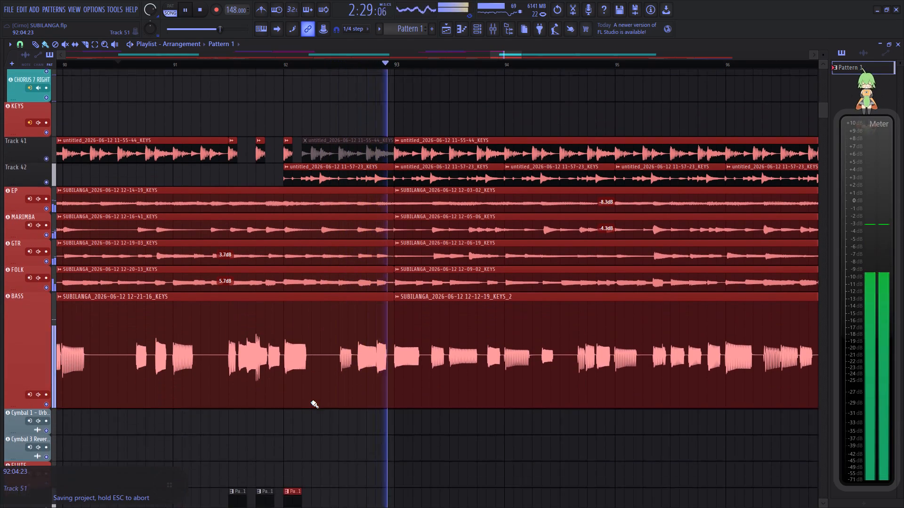
pyautogui.scroll(3, 313, 400)
pyautogui.press('space')
pyautogui.press('space')
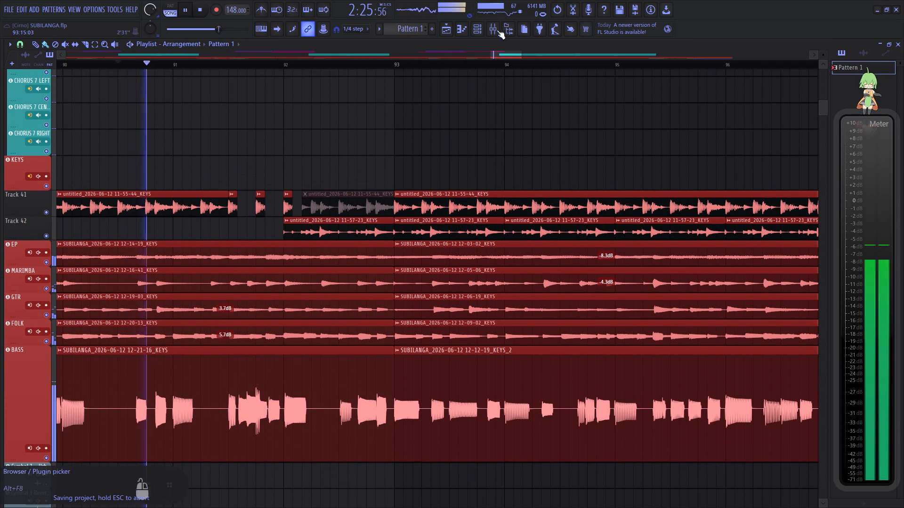
# Raise the mixer volume of the Cymbal 1 - Urban Pack Vol. 1 #2 insert while replaying the transition.
pyautogui.click(489, 24)
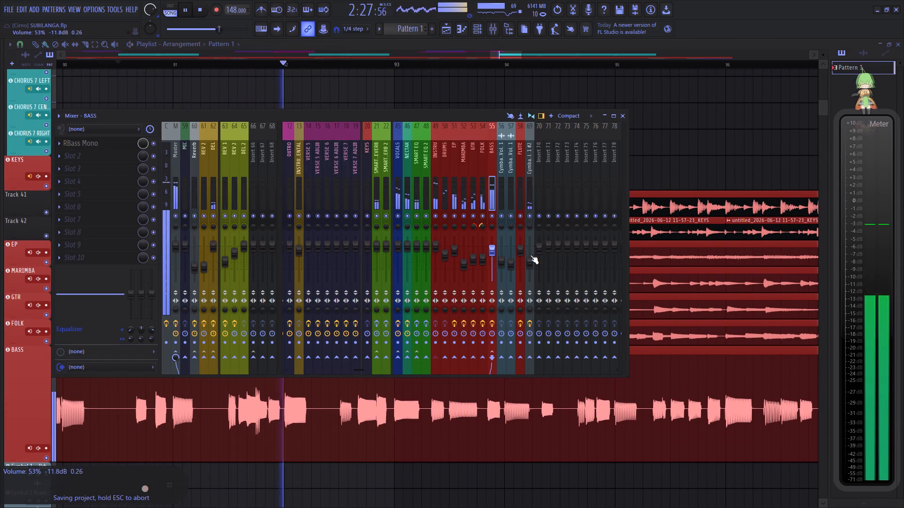
pyautogui.scroll(3, 530, 255)
pyautogui.press('space')
pyautogui.press('space')
pyautogui.scroll(-1, 530, 255)
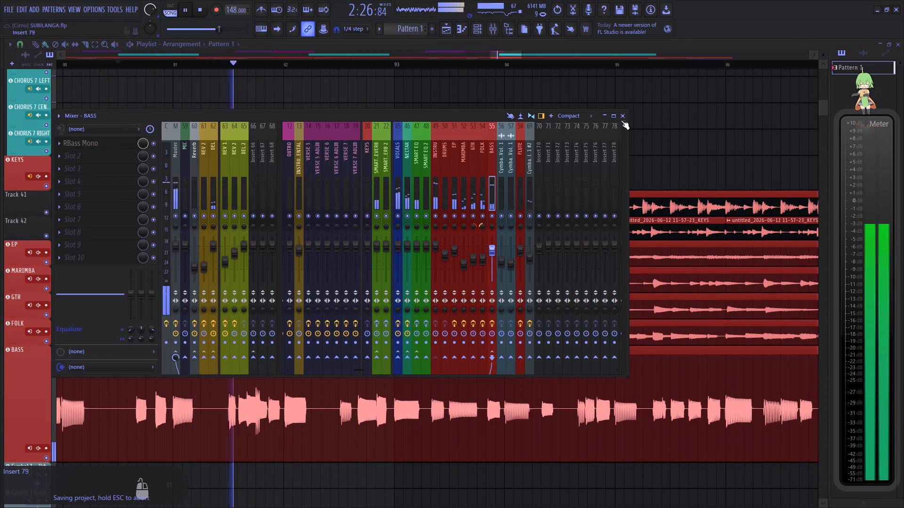
pyautogui.click(622, 117)
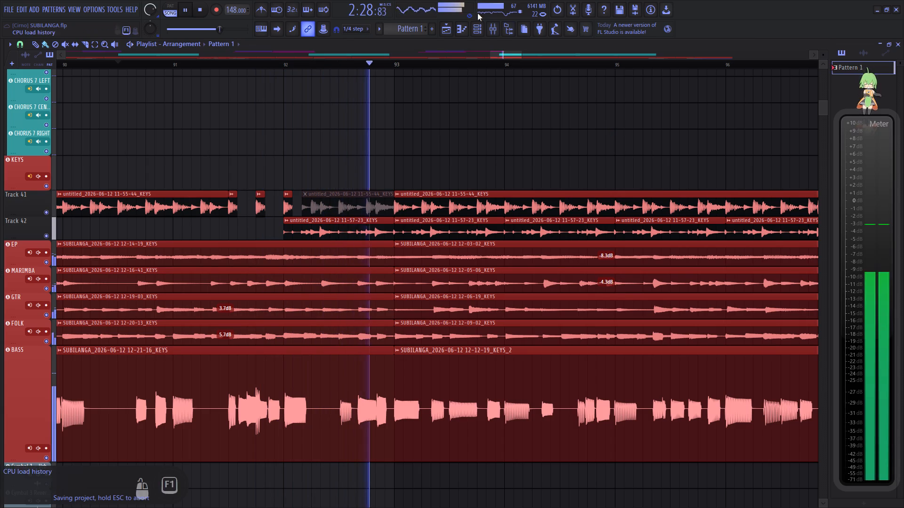
# Add AIR Stereo Width to slot 4 of the Cymbal 1 - Urban Pack Vol. 1 #2 insert with maximum width and 8.0 ms delay.
pyautogui.click(495, 29)
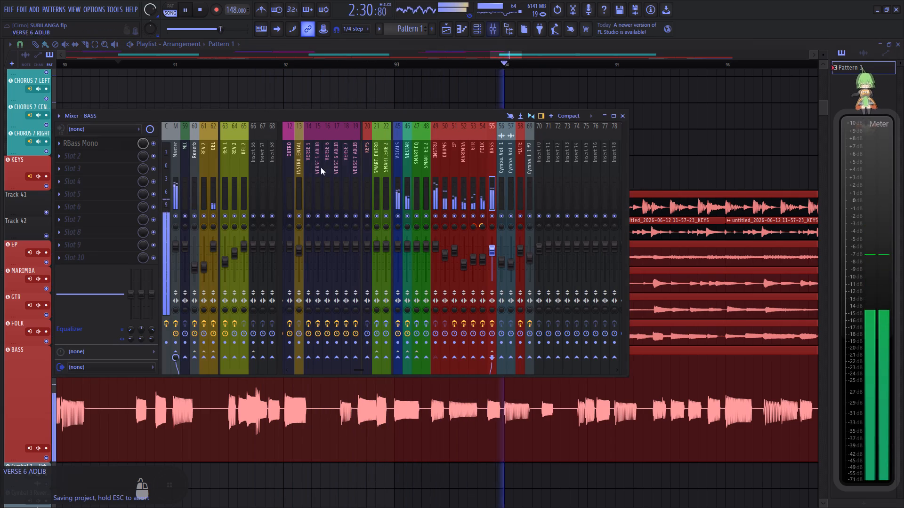
pyautogui.click(531, 188)
pyautogui.click(92, 181)
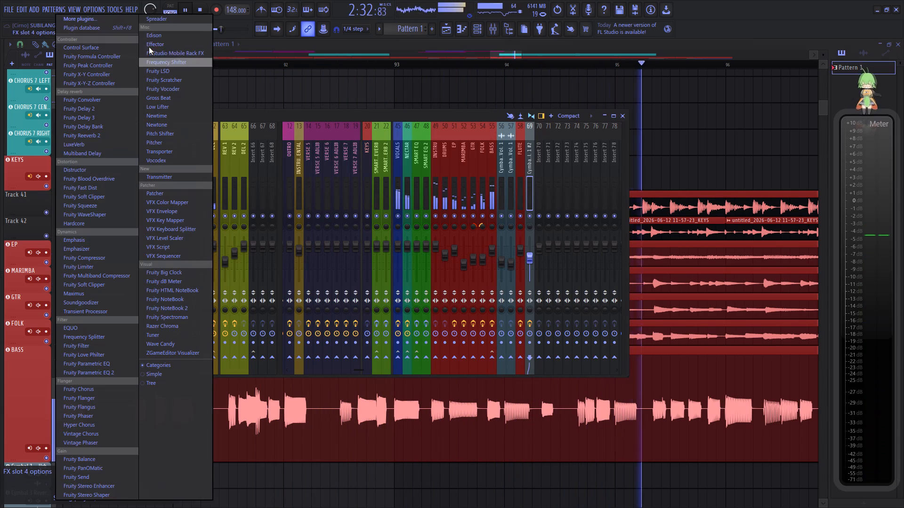
pyautogui.click(120, 21)
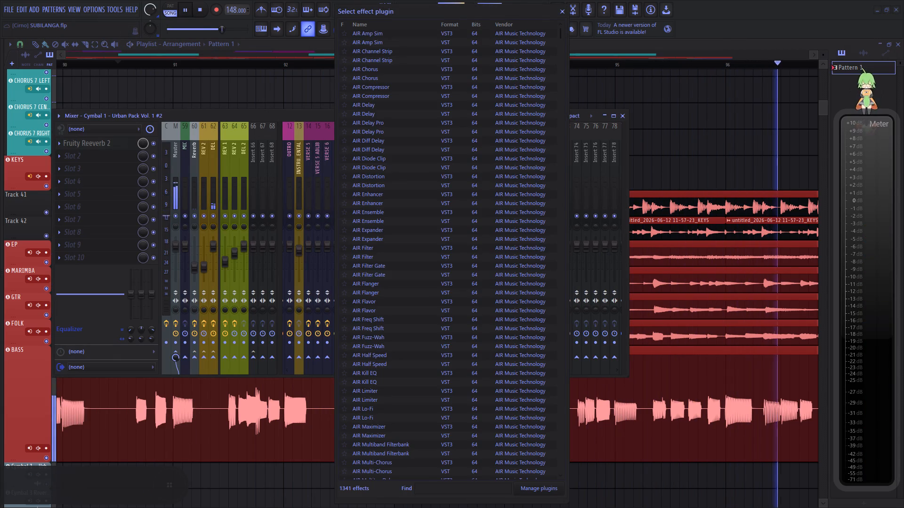
pyautogui.click(450, 491)
pyautogui.write('stereo')
pyautogui.doubleClick(417, 44)
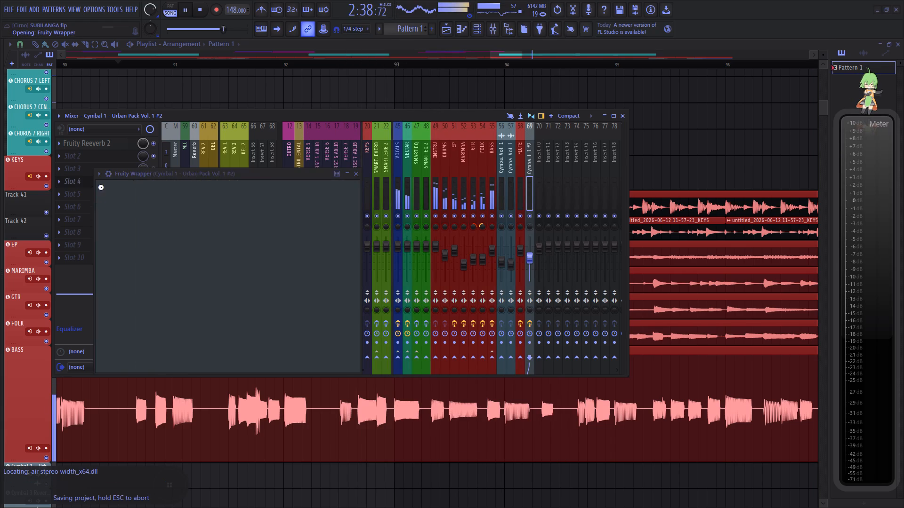
pyautogui.moveTo(231, 231); pyautogui.dragTo(333, 253)
pyautogui.moveTo(224, 270); pyautogui.dragTo(341, 270)
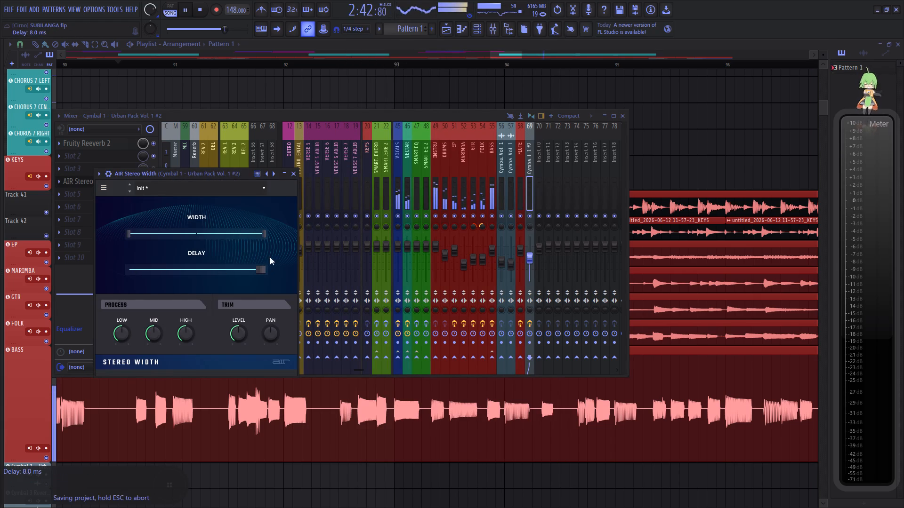
# Move AIR Stereo Width above Fruity Reeverb 2 in the cymbal insert's effect chain and replay the transition from bar 90.
pyautogui.click(289, 174)
pyautogui.moveTo(98, 183); pyautogui.dragTo(98, 182)
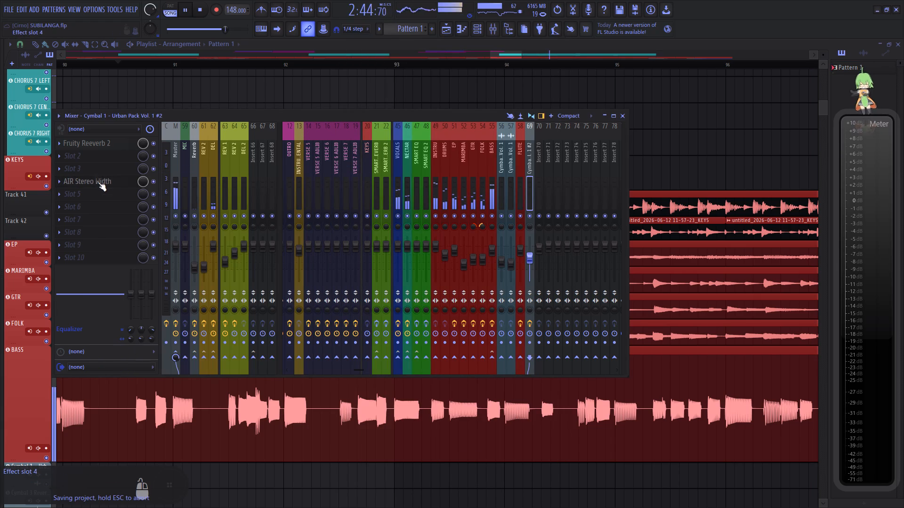
pyautogui.moveTo(98, 182); pyautogui.dragTo(101, 150)
pyautogui.click(292, 177)
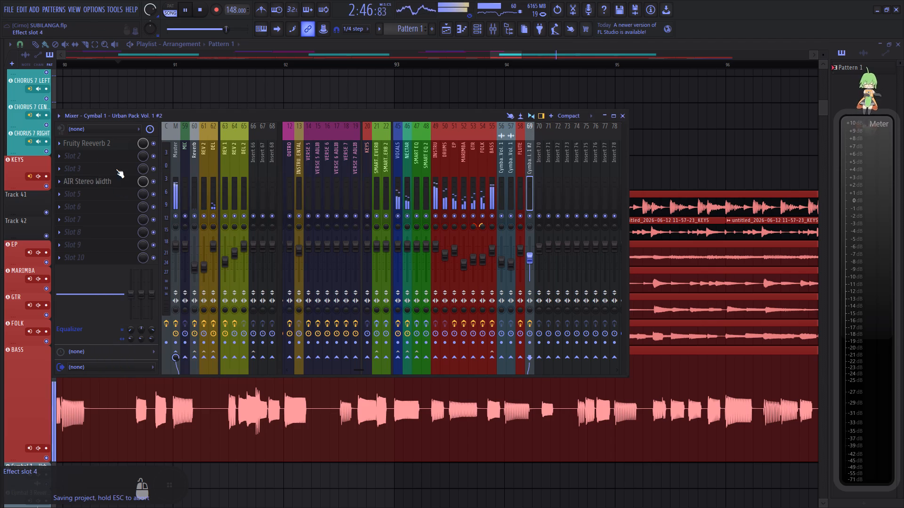
pyautogui.scroll(4, 116, 185)
pyautogui.scroll(-1, 116, 257)
pyautogui.press('space')
pyautogui.press('space')
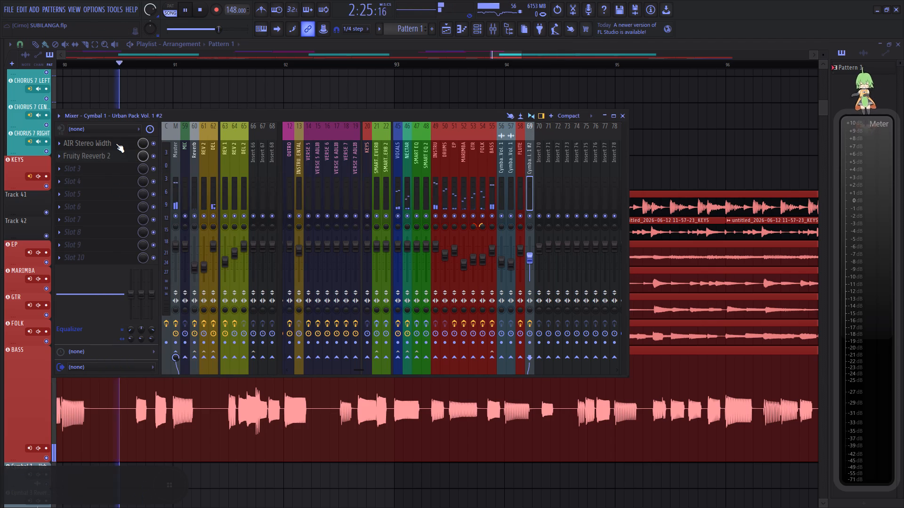
pyautogui.click(621, 119)
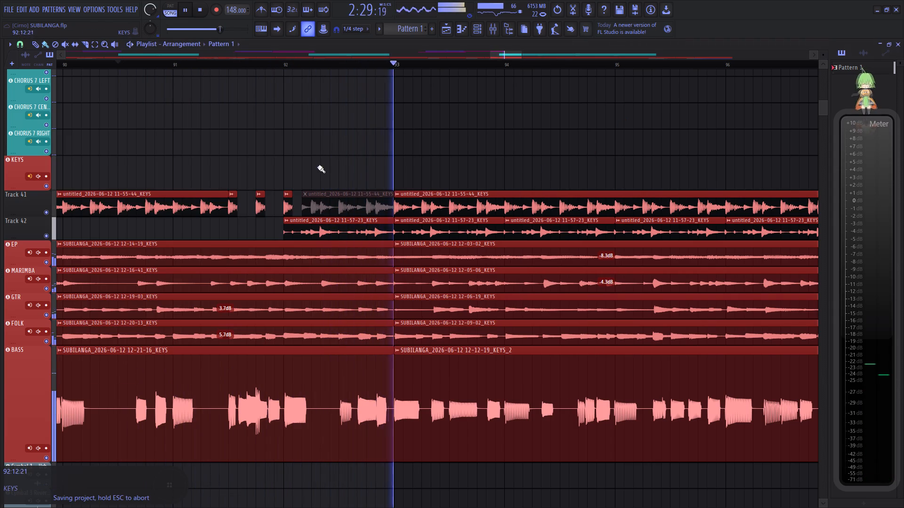
pyautogui.click(62, 66)
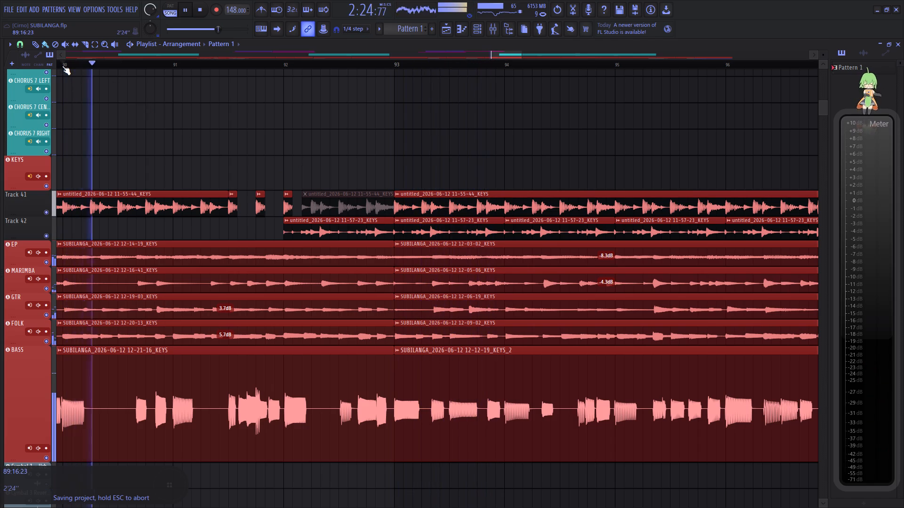
pyautogui.scroll(-5, 62, 66)
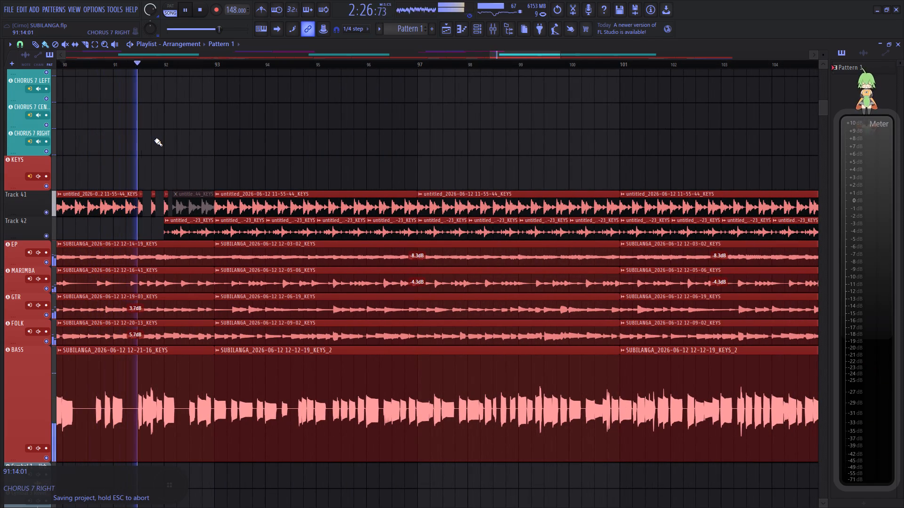
# Lower the BASS mixer volume to 73% (-6.4 dB) during playback.
pyautogui.click(501, 26)
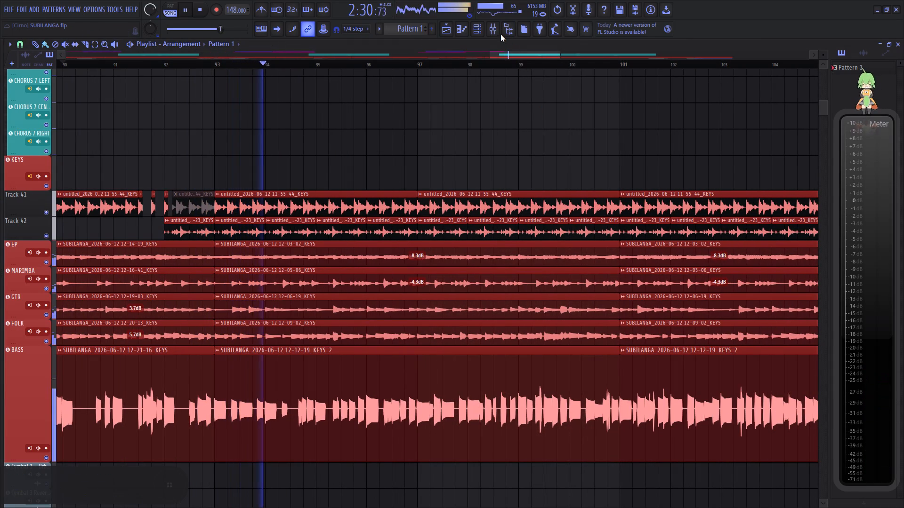
pyautogui.click(496, 30)
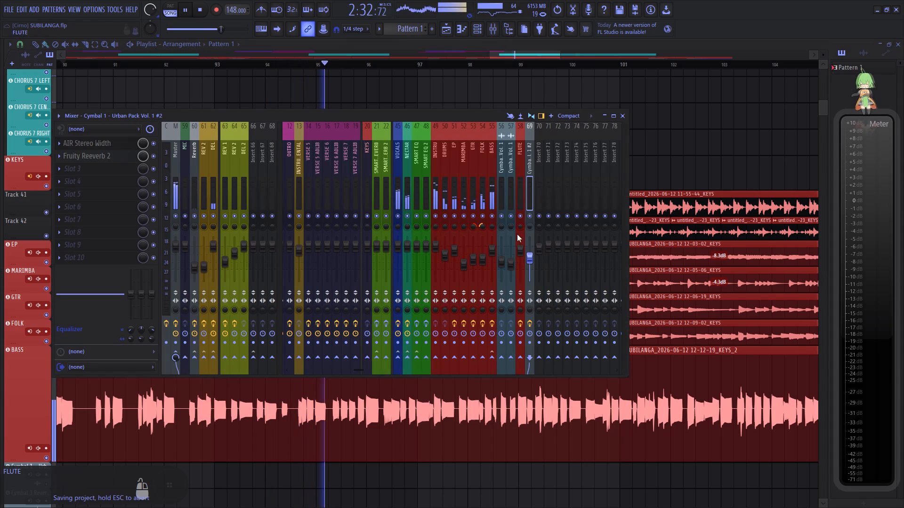
pyautogui.scroll(-2, 492, 256)
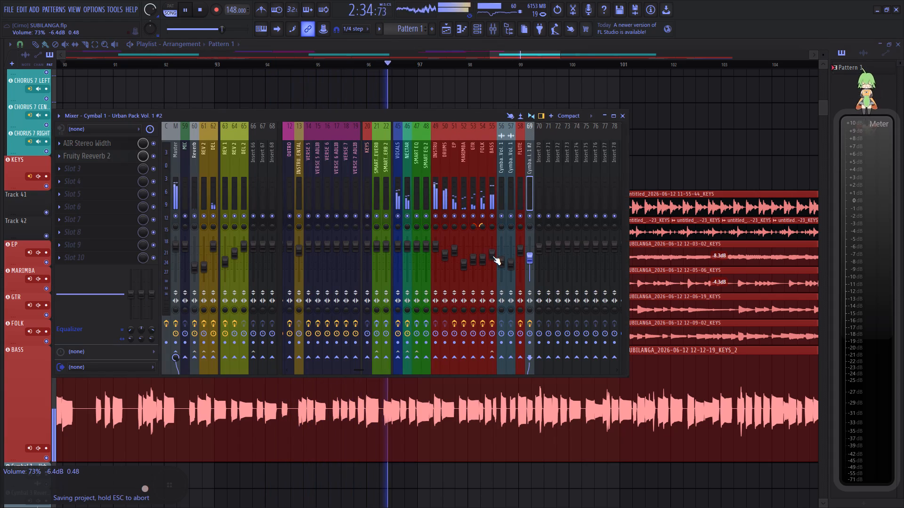
# Rebalance the BASS mixer volume to 80% (-4.8 dB) during playback and close the mixer.
pyautogui.scroll(4, 492, 256)
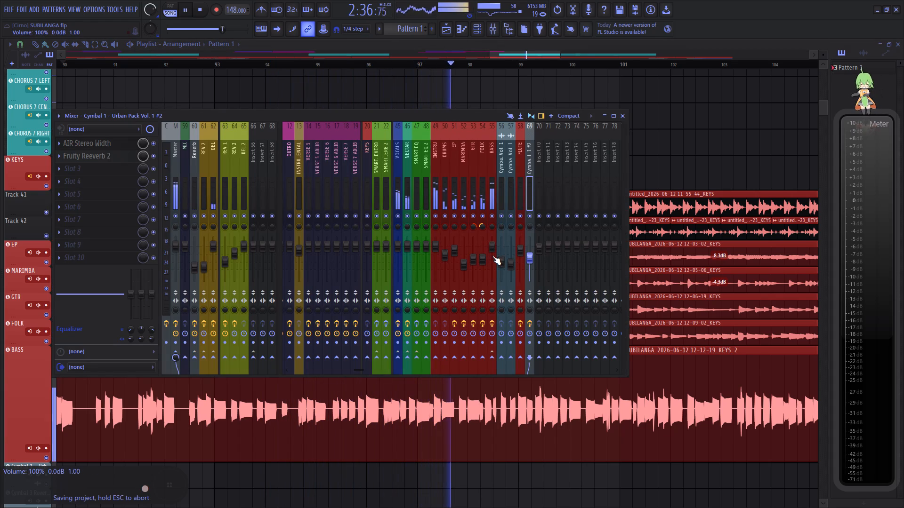
pyautogui.scroll(-3, 492, 256)
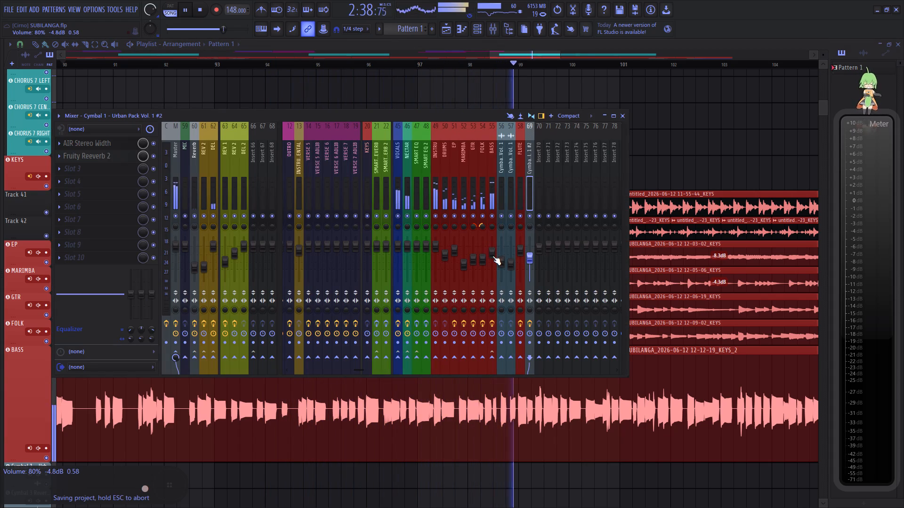
pyautogui.click(624, 117)
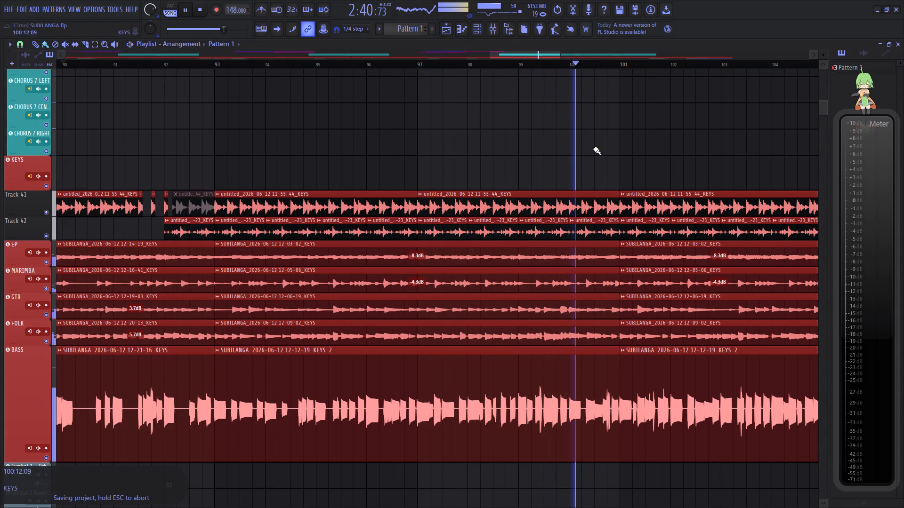
# Review the whole arrangement through to its ending with the Master volume fade while playback continues.
pyautogui.scroll(-12, 521, 68)
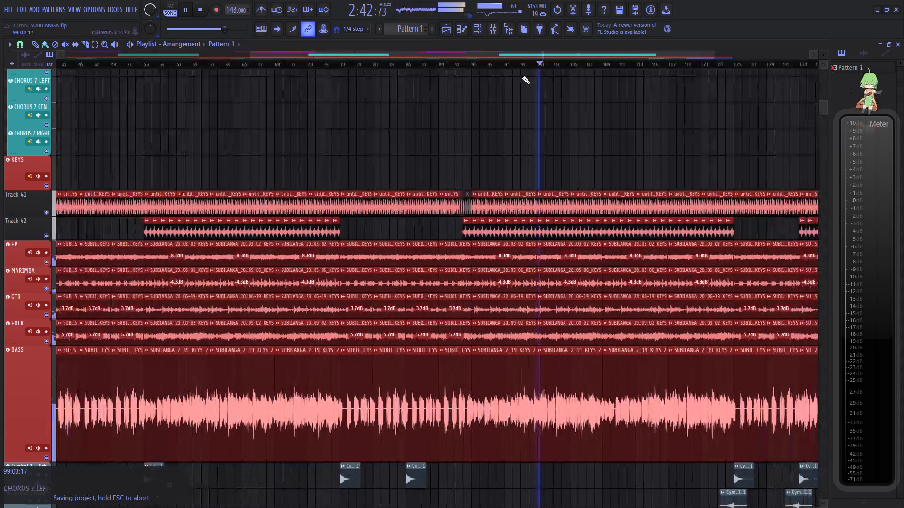
pyautogui.moveTo(519, 54); pyautogui.dragTo(588, 54)
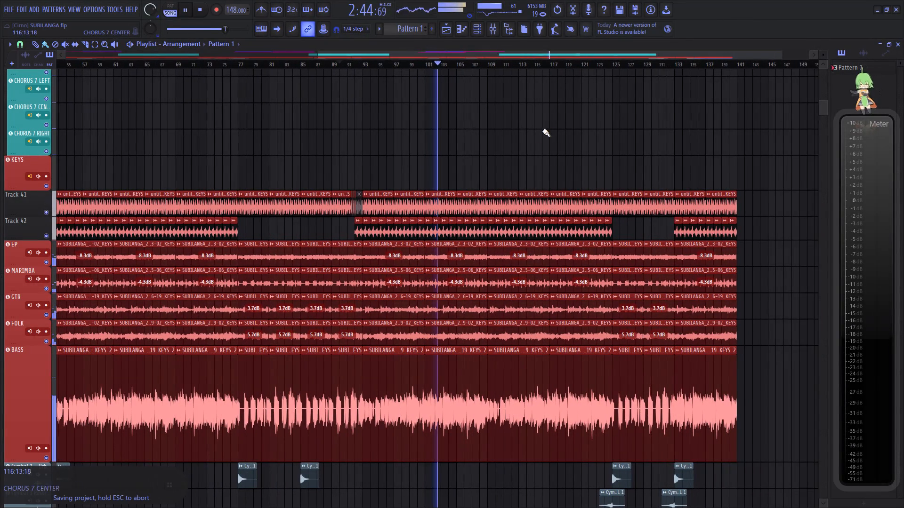
pyautogui.scroll(-3, 530, 139)
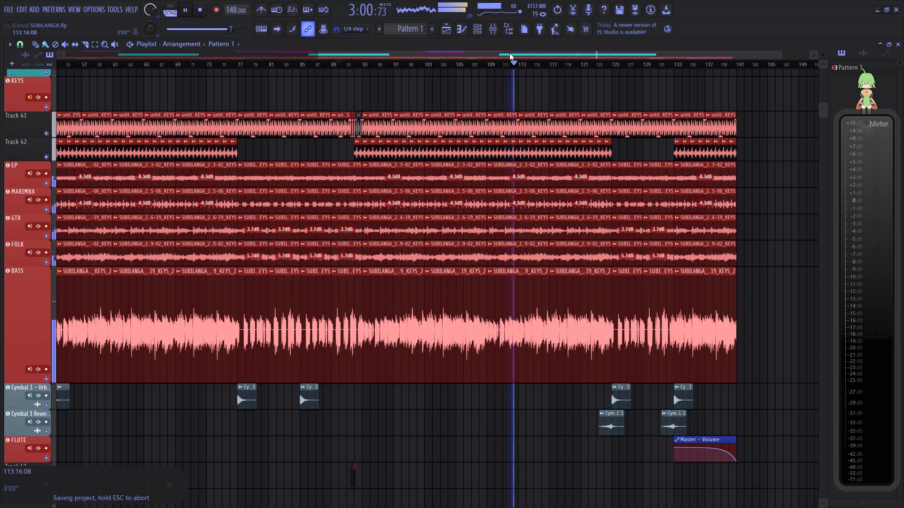
pyautogui.moveTo(510, 55); pyautogui.dragTo(605, 54)
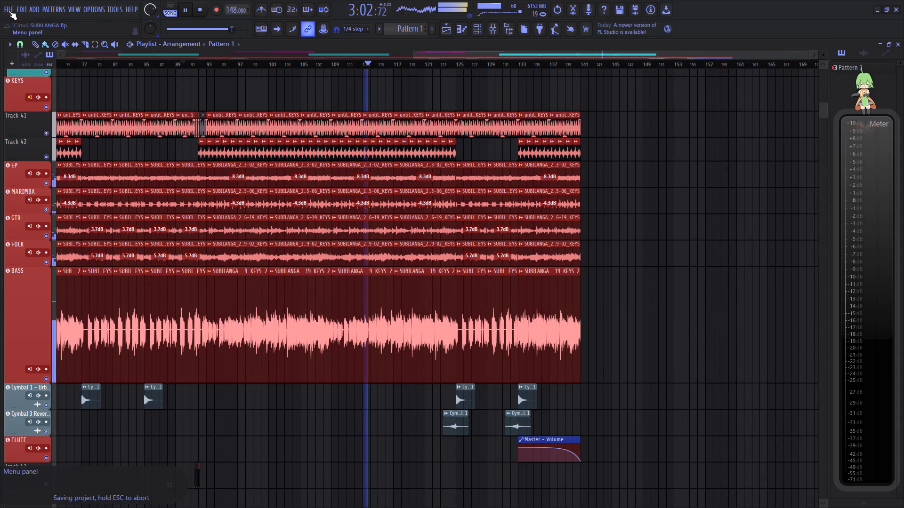
# Save the SUBILANGA project.
pyautogui.click(8, 11)
pyautogui.click(17, 53)
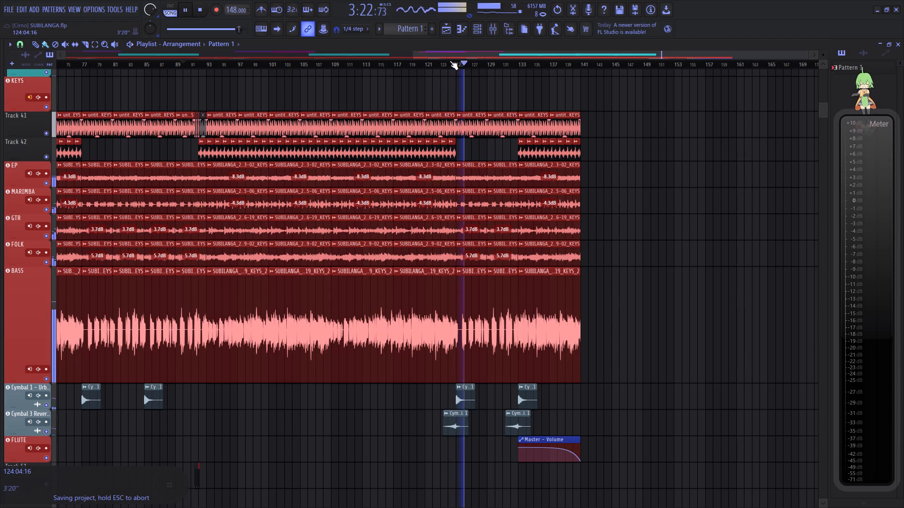
# Stop playback with the start of the arrangement in view and minimize FL Studio to reach the SUBILANGA project folder.
pyautogui.moveTo(452, 56); pyautogui.dragTo(0, 32)
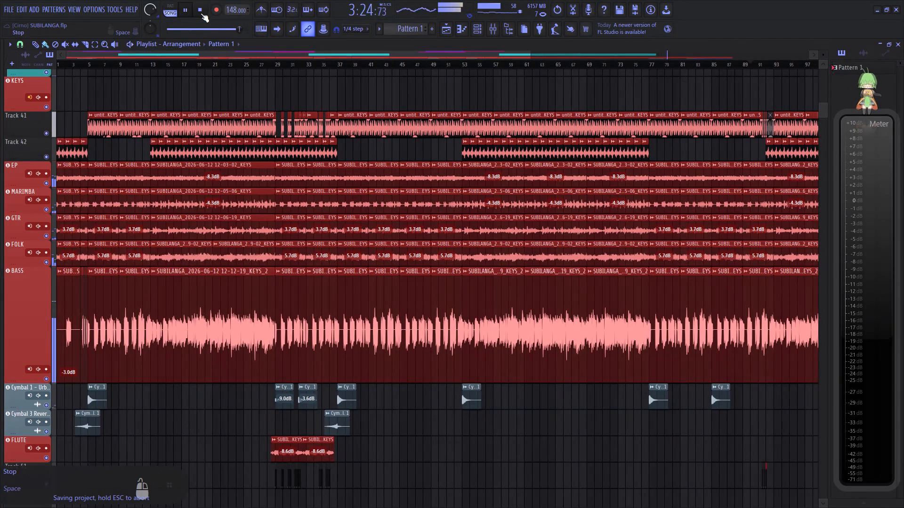
pyautogui.click(201, 13)
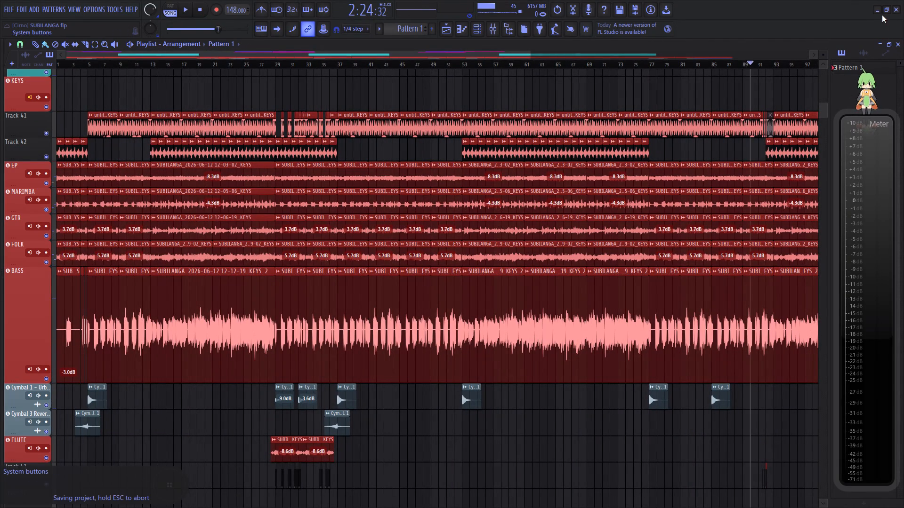
pyautogui.click(876, 13)
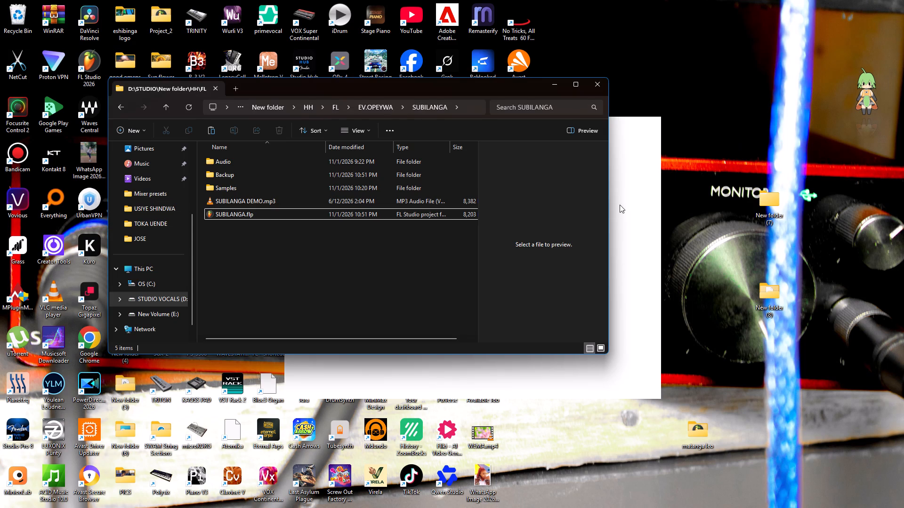